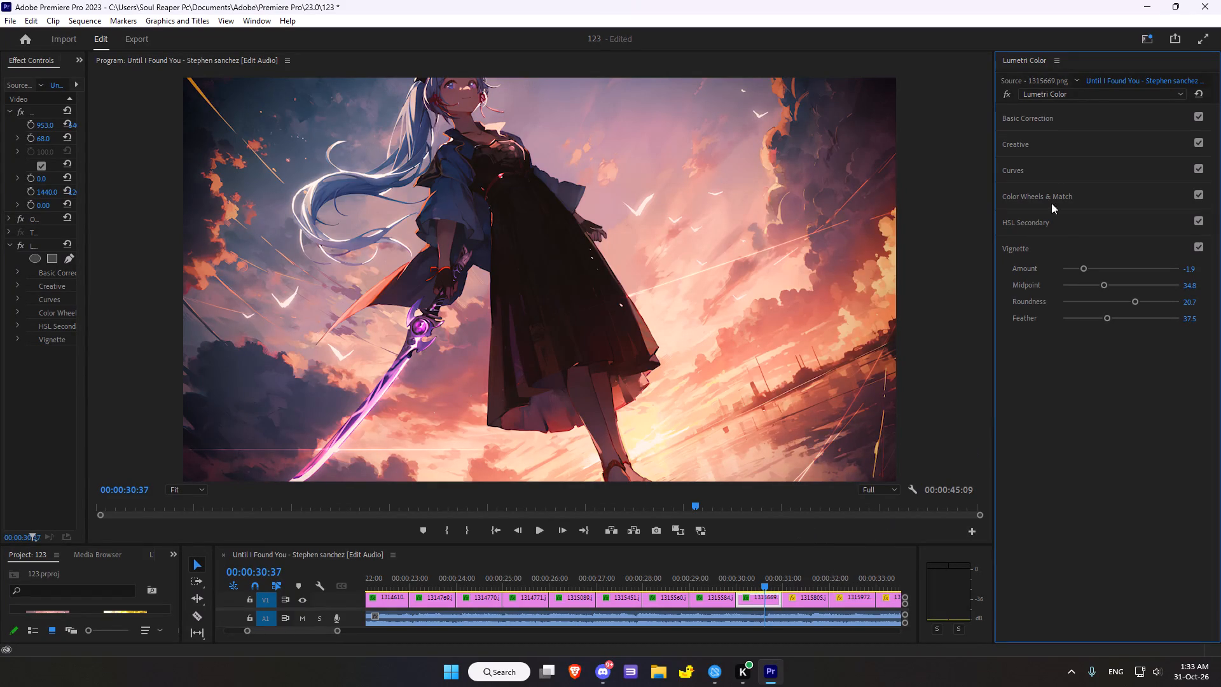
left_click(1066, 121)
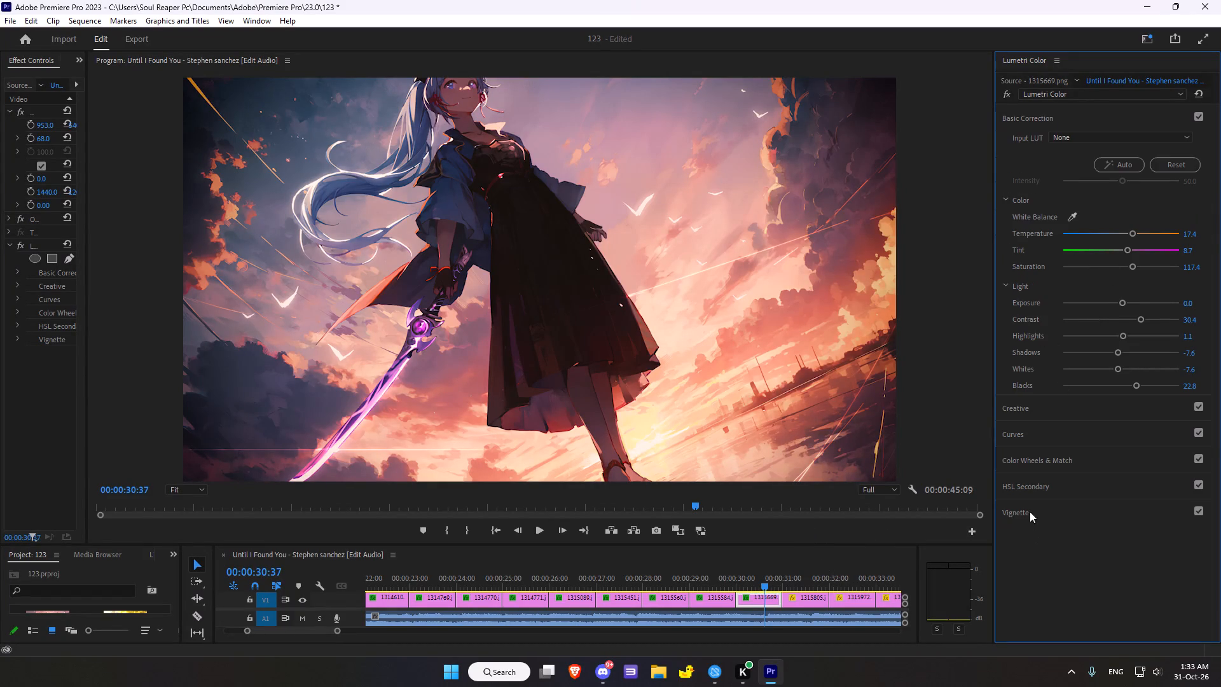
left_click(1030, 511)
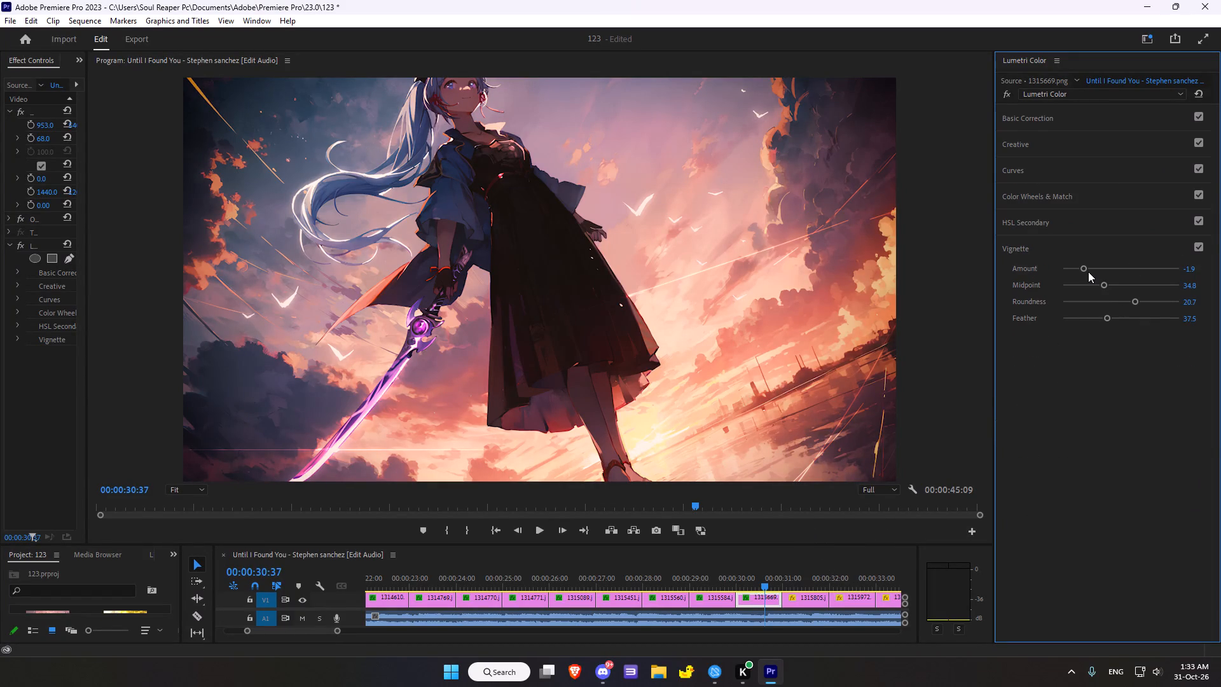
Move the playhead forward along the sequence to 00:00:31:26, over the 1315805.jpg clip.
left_click(771, 555)
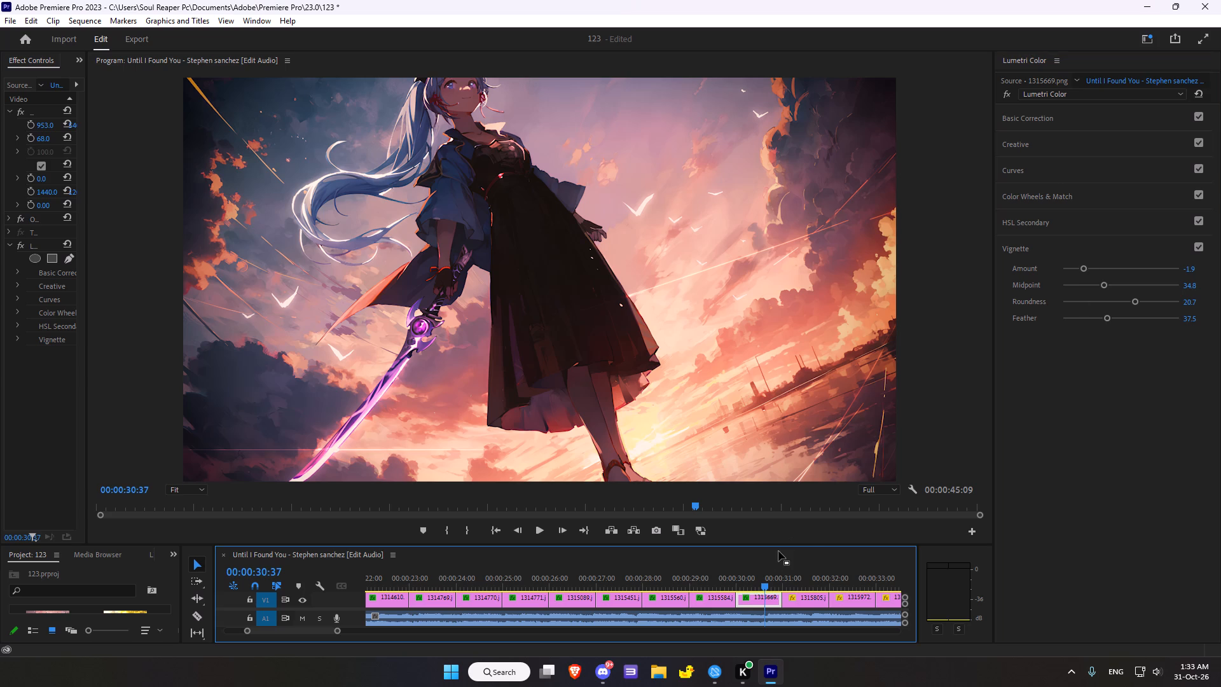
left_click(810, 536)
scroll(762, 522, "down", 5)
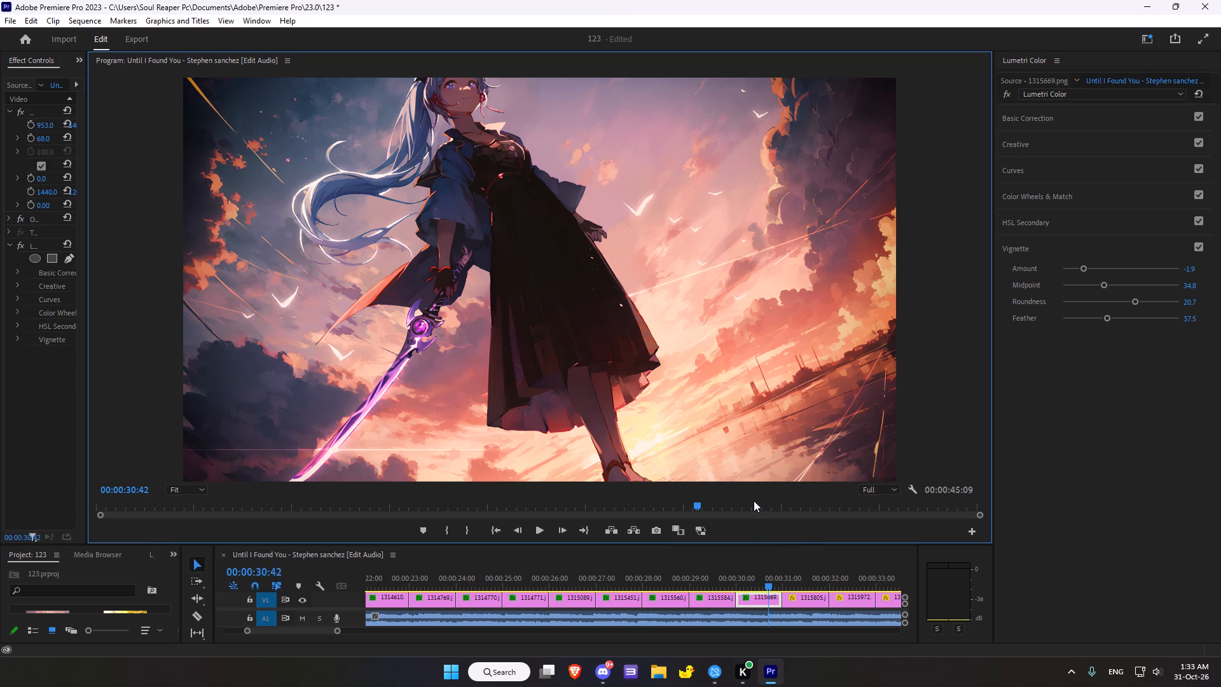
scroll(754, 501, "down", 19)
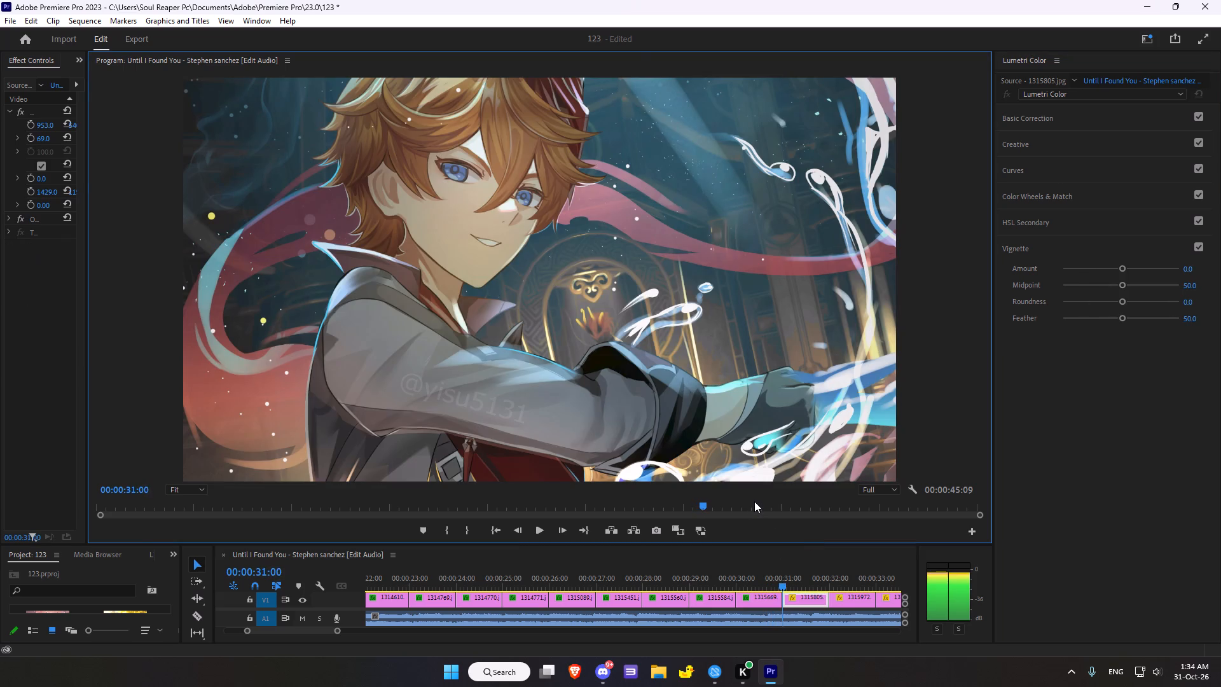
scroll(754, 501, "down", 19)
scroll(755, 501, "down", 3)
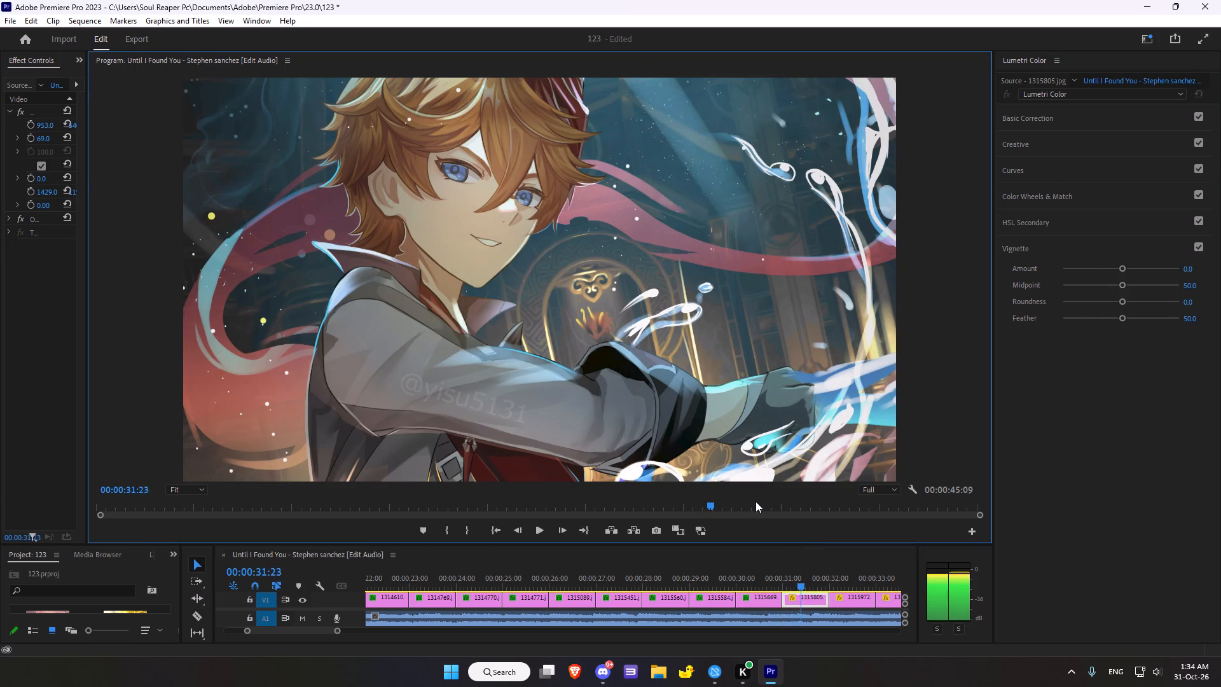
scroll(755, 501, "down", 3)
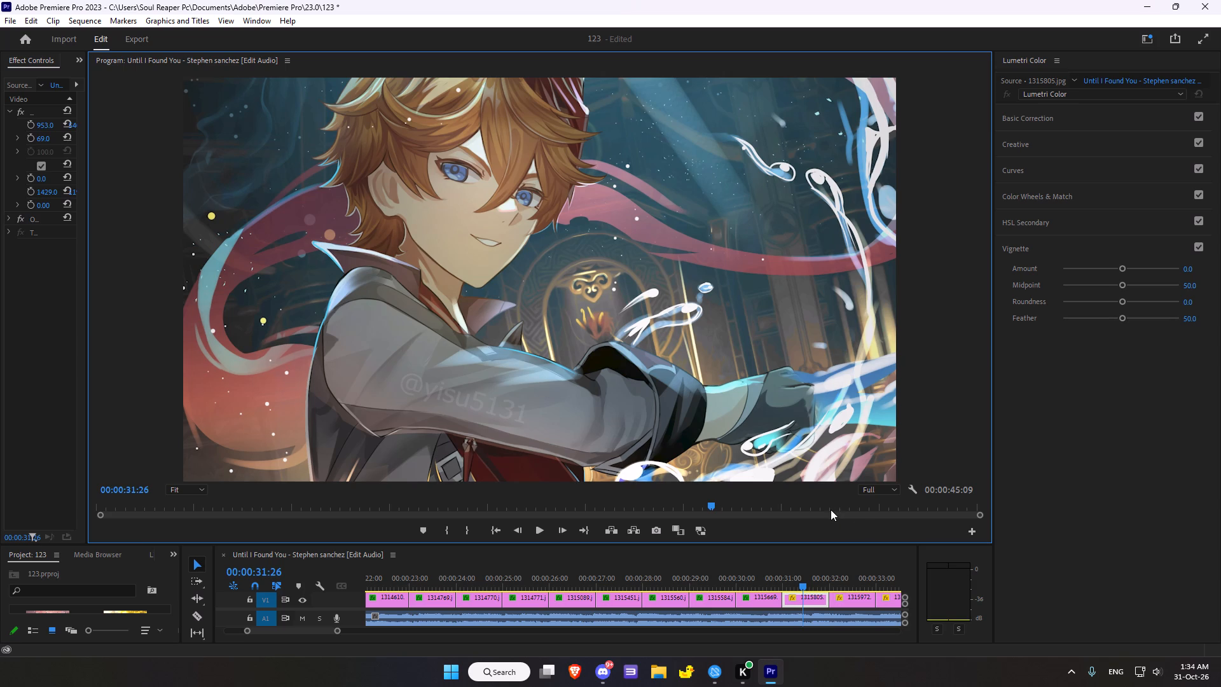
Set the clip's Basic Correction colour to Temperature 28.3, Tint 31.5 and Saturation 118.5.
left_click(1029, 119)
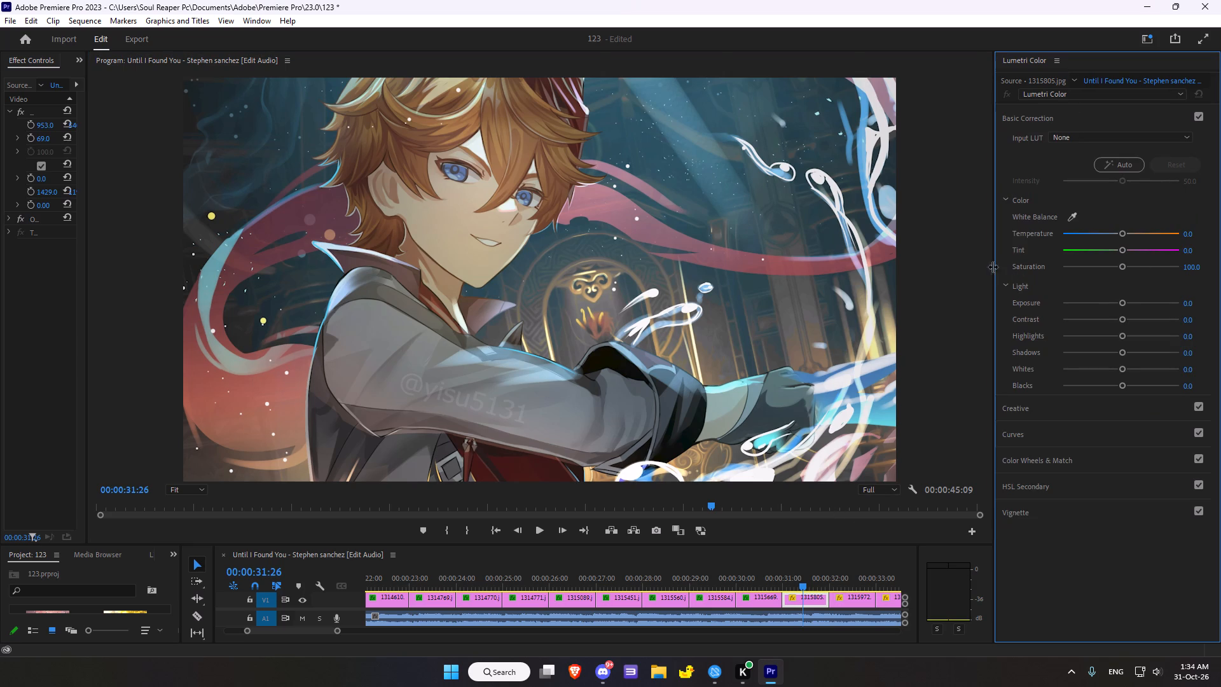
left_click_drag(1124, 232, 1131, 228)
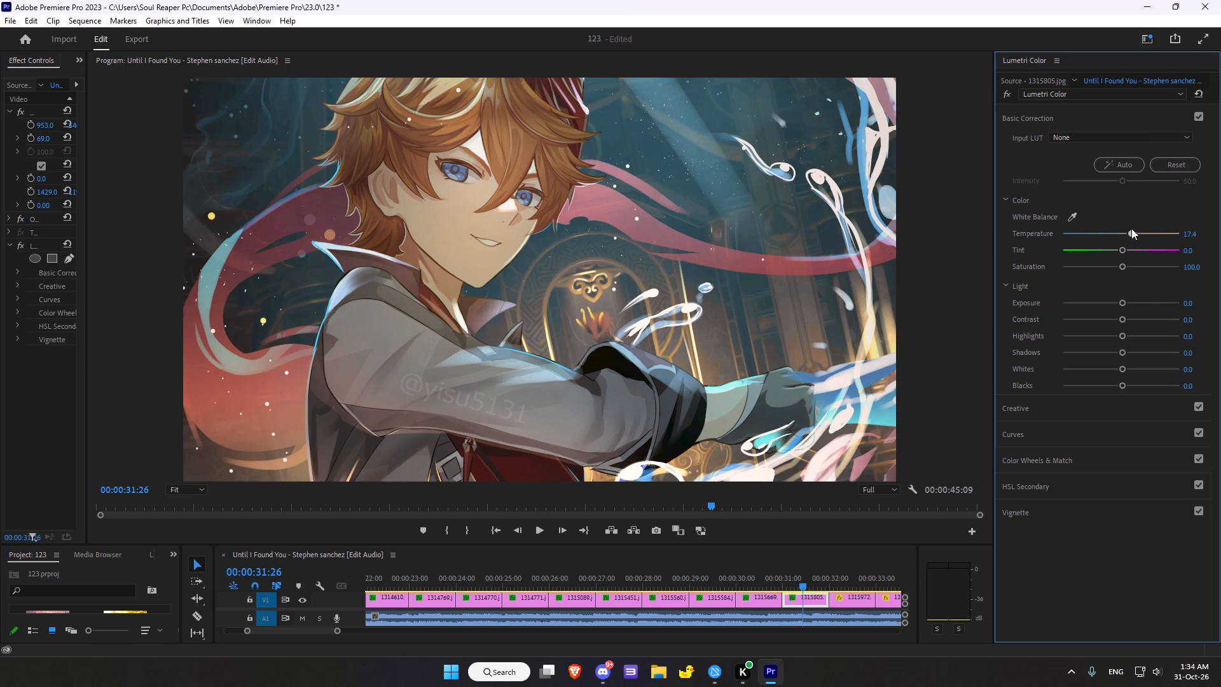
left_click_drag(1131, 228, 1136, 227)
left_click_drag(1123, 251, 1138, 244)
left_click_drag(1125, 268, 1131, 262)
Set the Light values to Exposure 0.3, Contrast 3.3, Highlights 3.3, Shadows 5.4, Whites 7.6 and Blacks 0.0.
left_click(1126, 303)
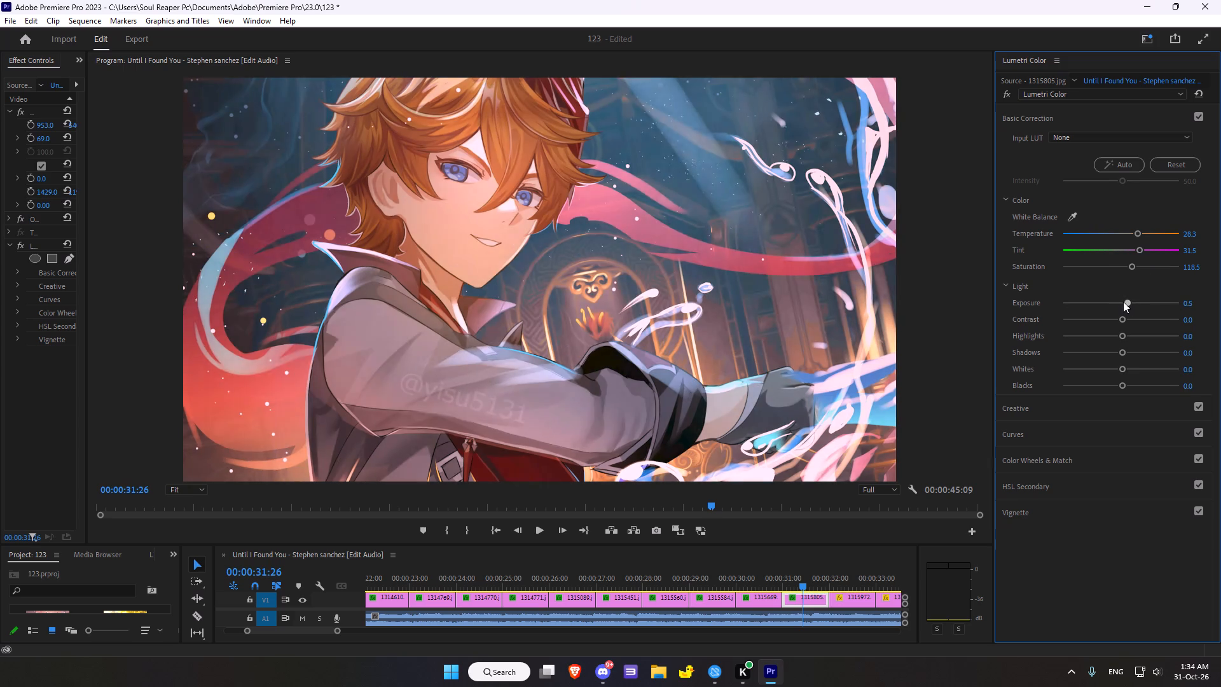
left_click(1122, 321)
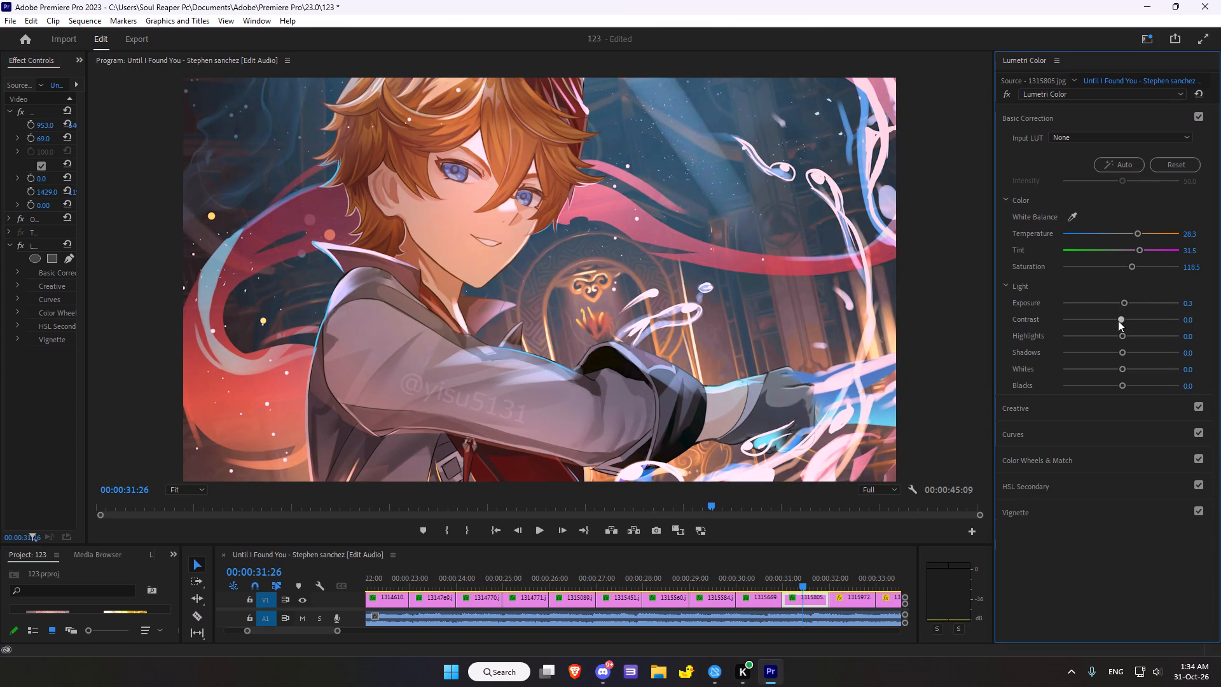
left_click(1121, 335)
left_click(1122, 354)
left_click_drag(1124, 370, 1128, 367)
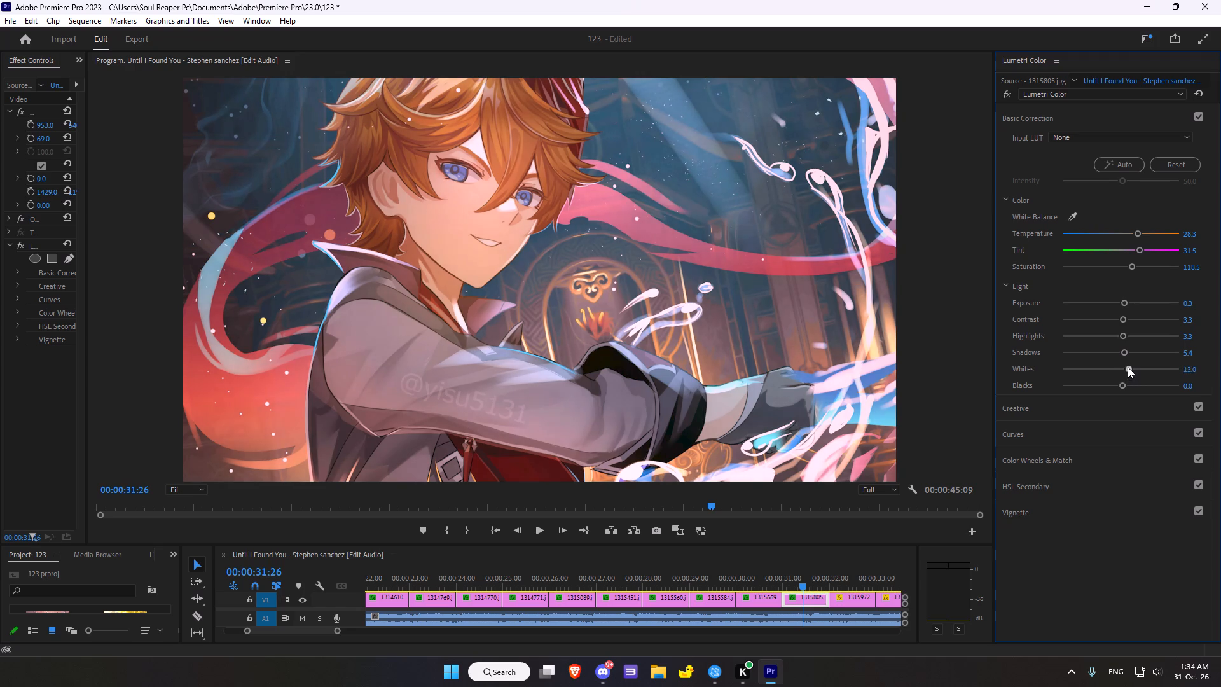
left_click_drag(1128, 367, 1124, 363)
left_click_drag(1124, 382, 1115, 378)
left_click_drag(1115, 378, 1120, 377)
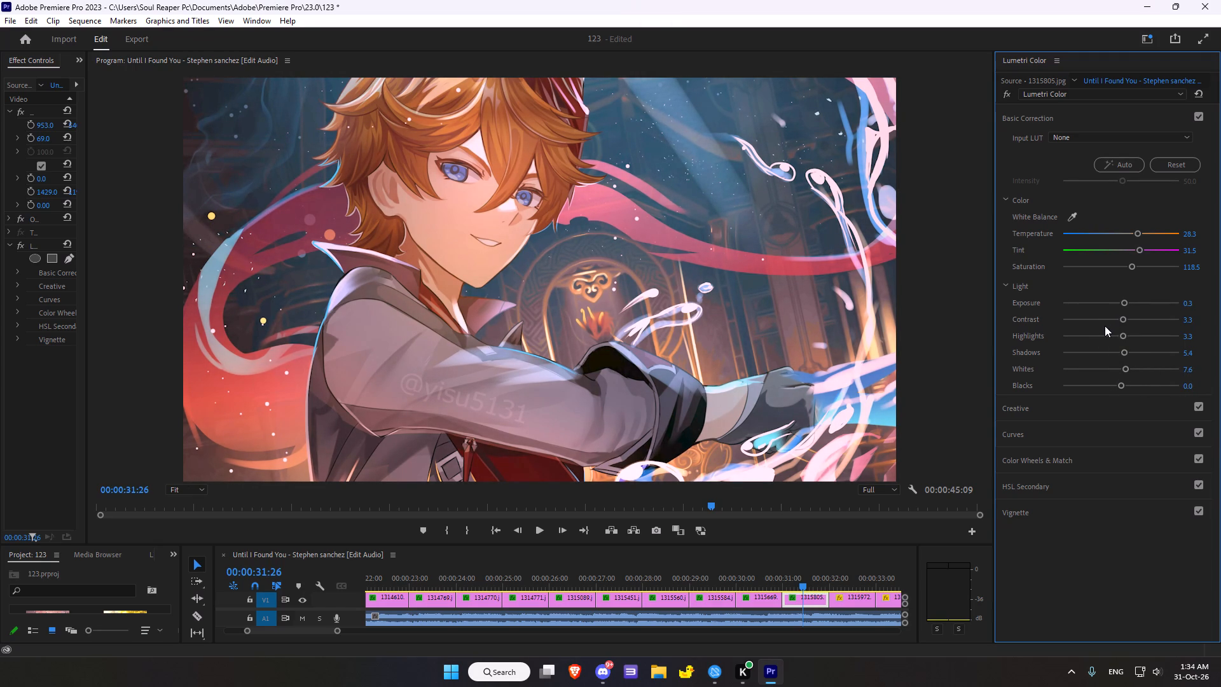
Set the Creative Sharpen adjustment to 100.0 for the clip.
scroll(1105, 326, "down", 2)
left_click(1028, 405)
left_click(1023, 408)
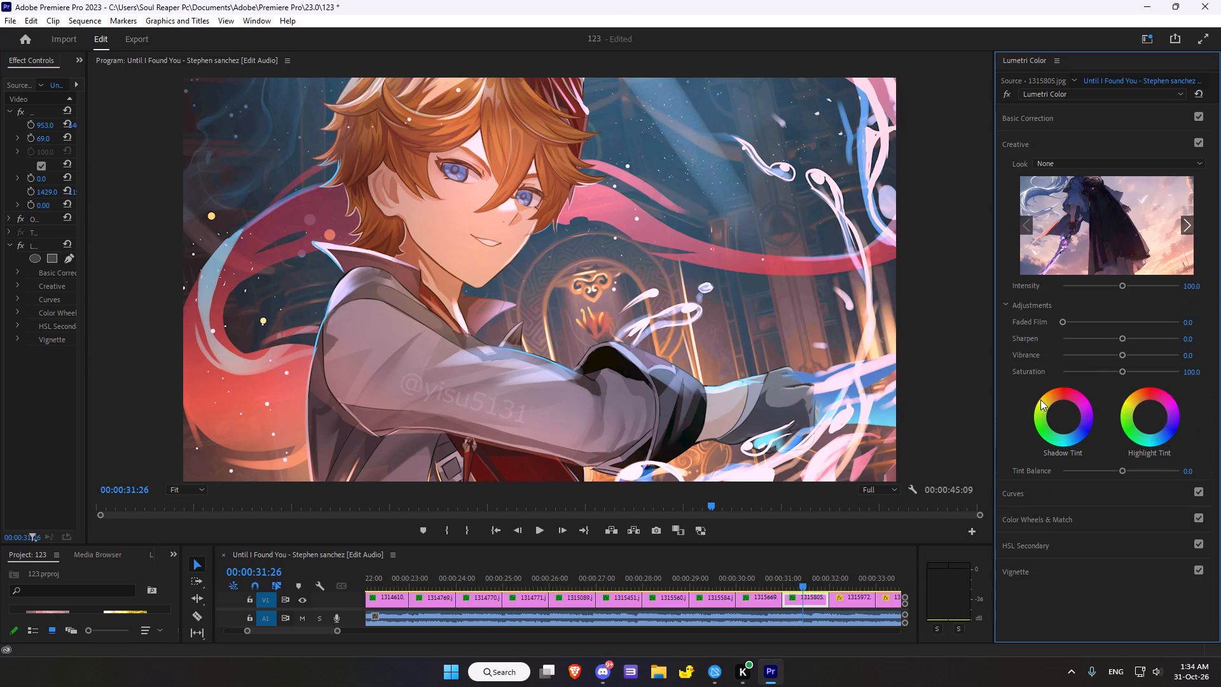
left_click_drag(1126, 339, 1126, 339)
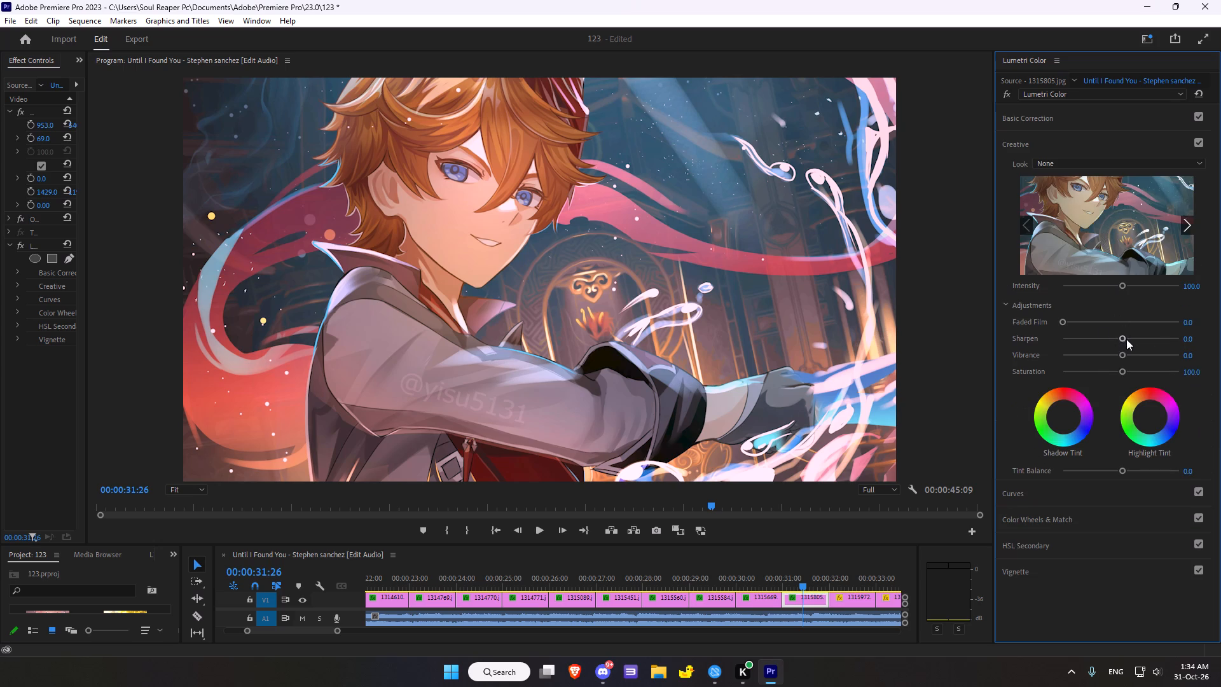
left_click_drag(1126, 339, 1196, 328)
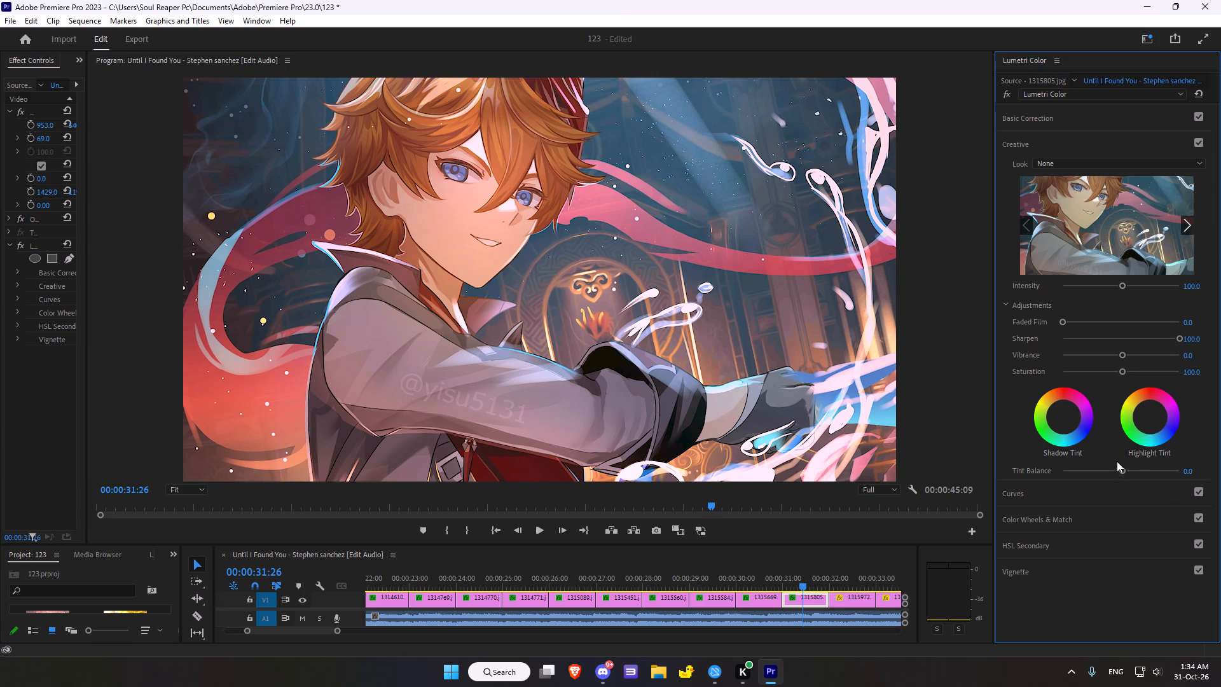
Add a midpoint to the white RGB curve and pull it slightly below the diagonal to darken the midtones.
left_click(1047, 493)
double_click(1103, 321)
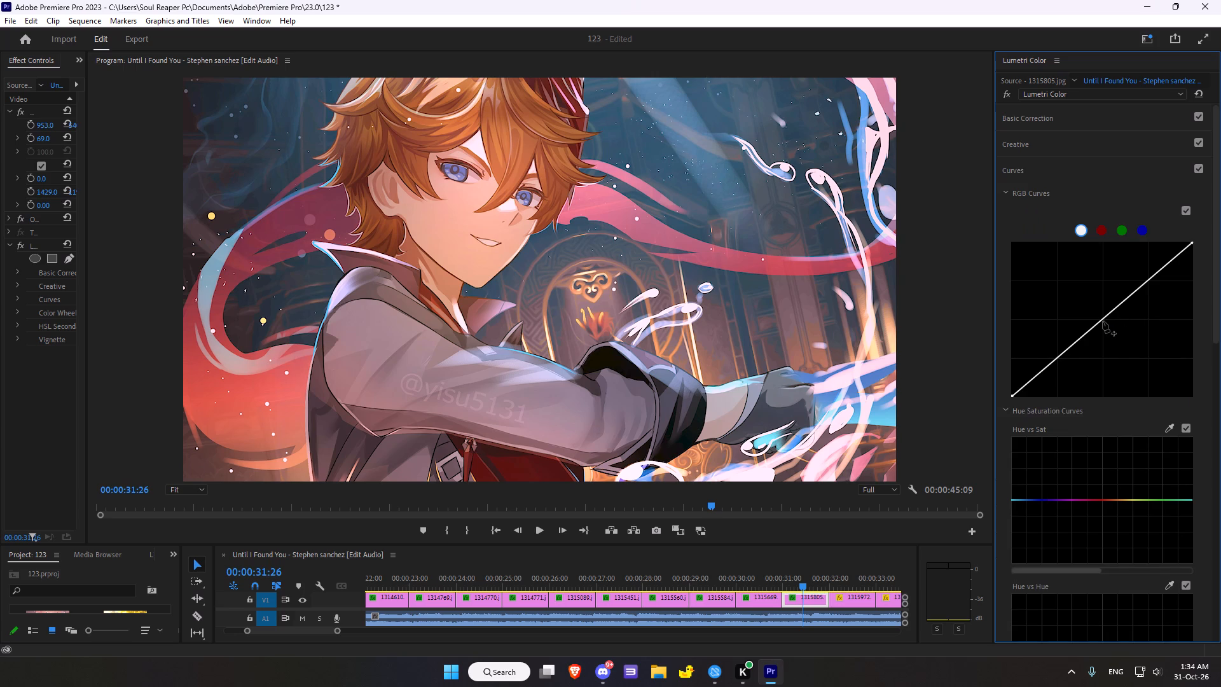
left_click(1101, 317)
left_click(1103, 321)
left_click_drag(1103, 321, 1111, 319)
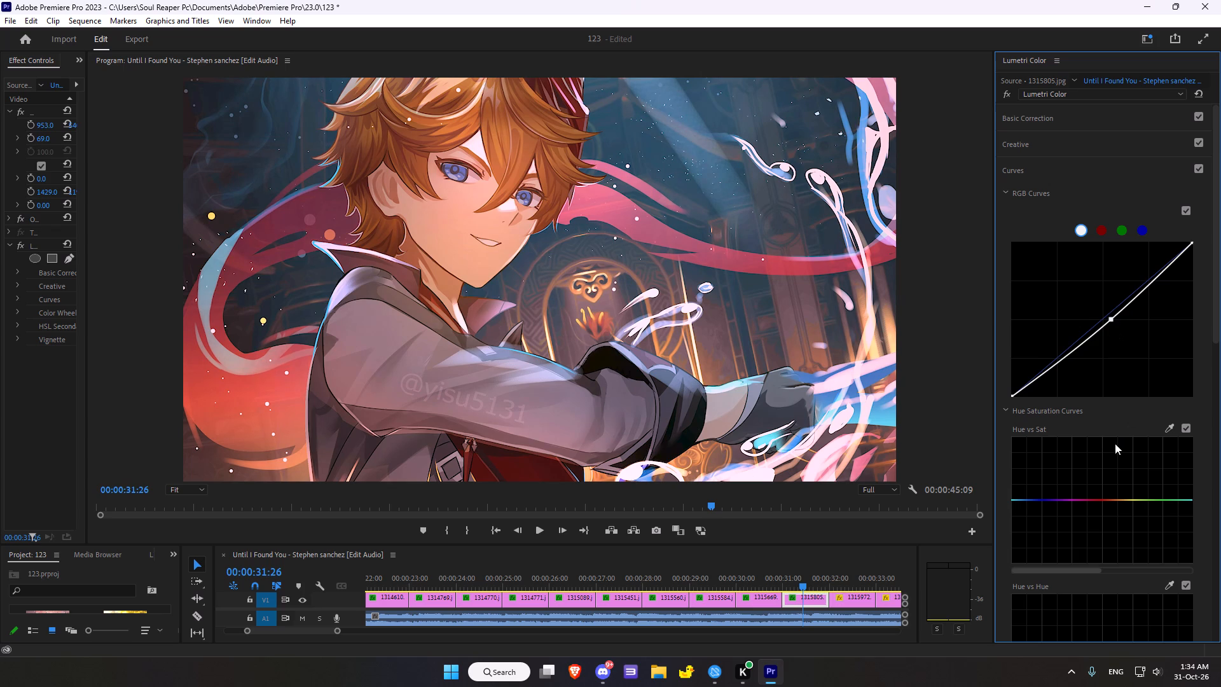
Sample the red ribbon for the Hue vs Sat curve and raise the red point to boost its saturation.
scroll(1082, 476, "down", 8)
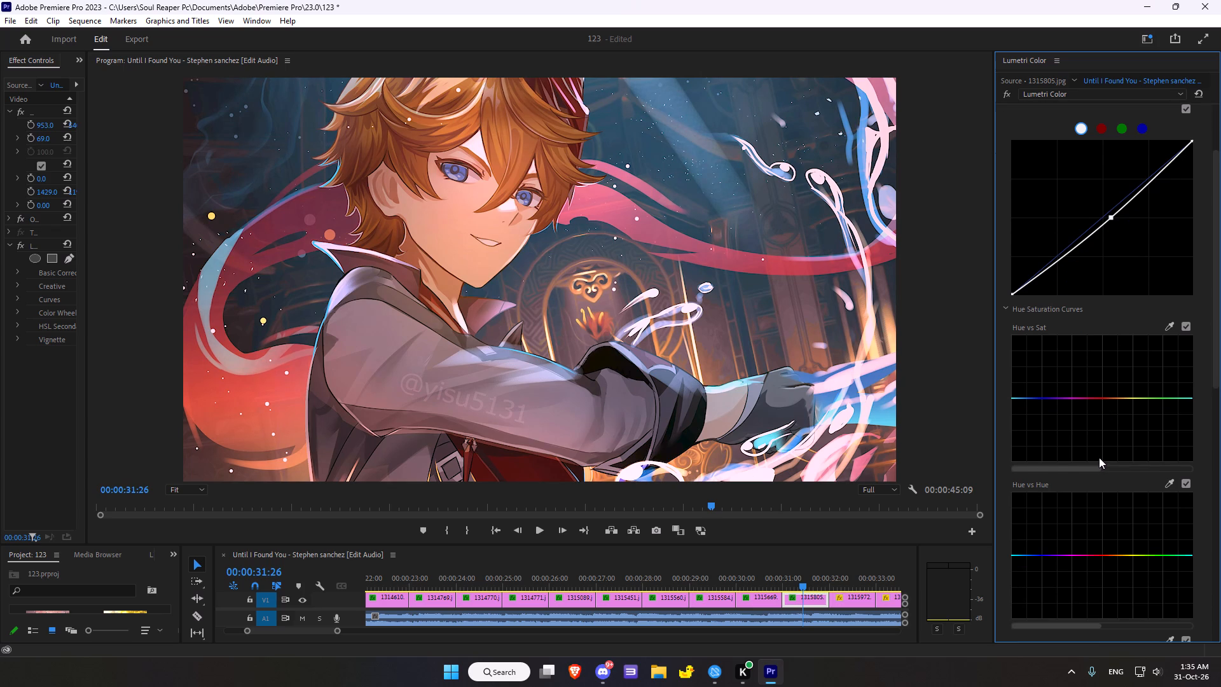
left_click(1171, 325)
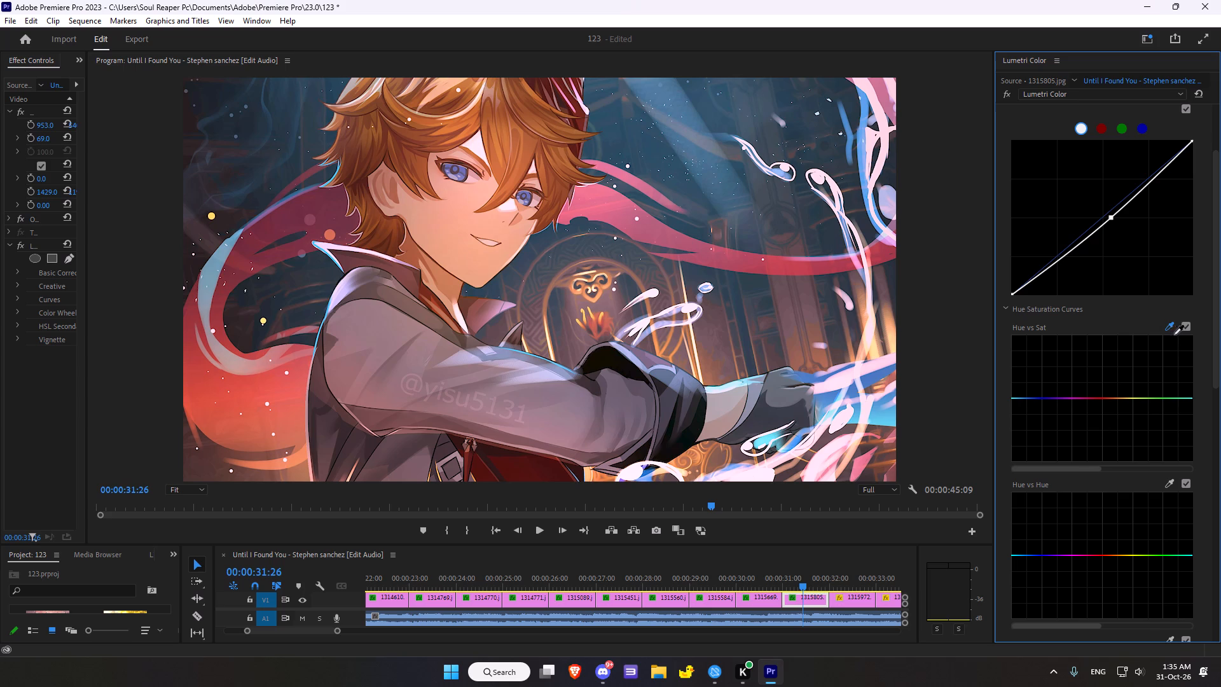
left_click(790, 267)
left_click_drag(1100, 399, 1100, 385)
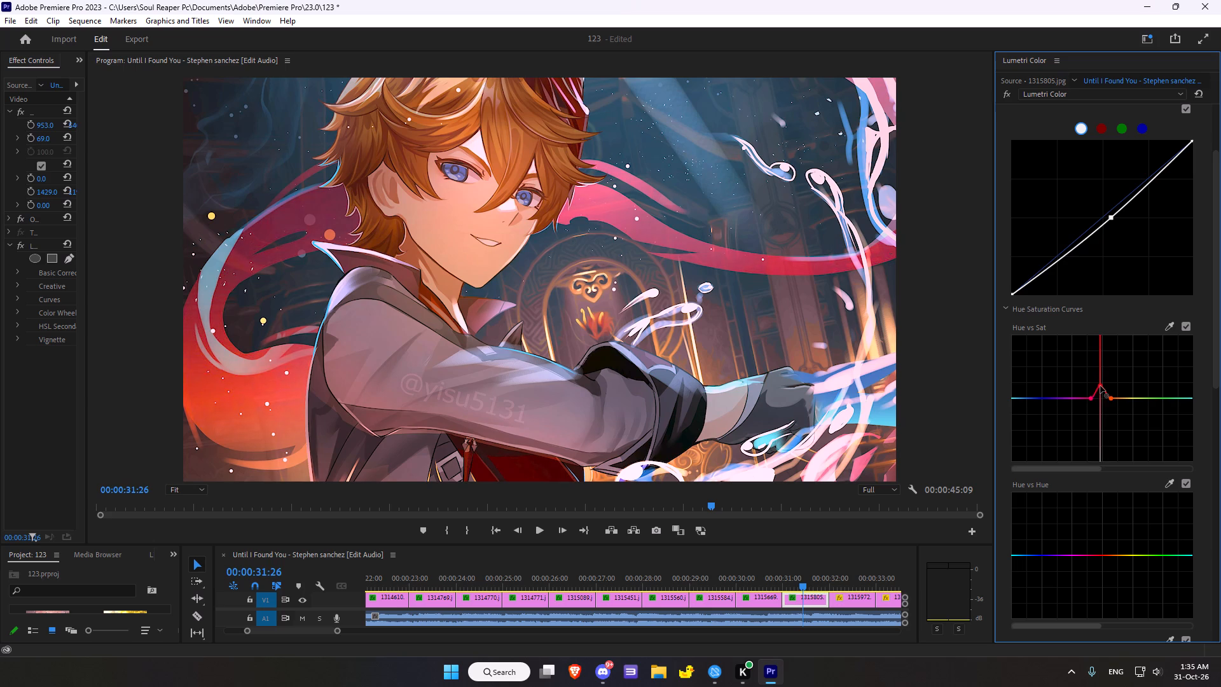
left_click_drag(1100, 385, 1094, 371)
left_click_drag(1094, 371, 1100, 371)
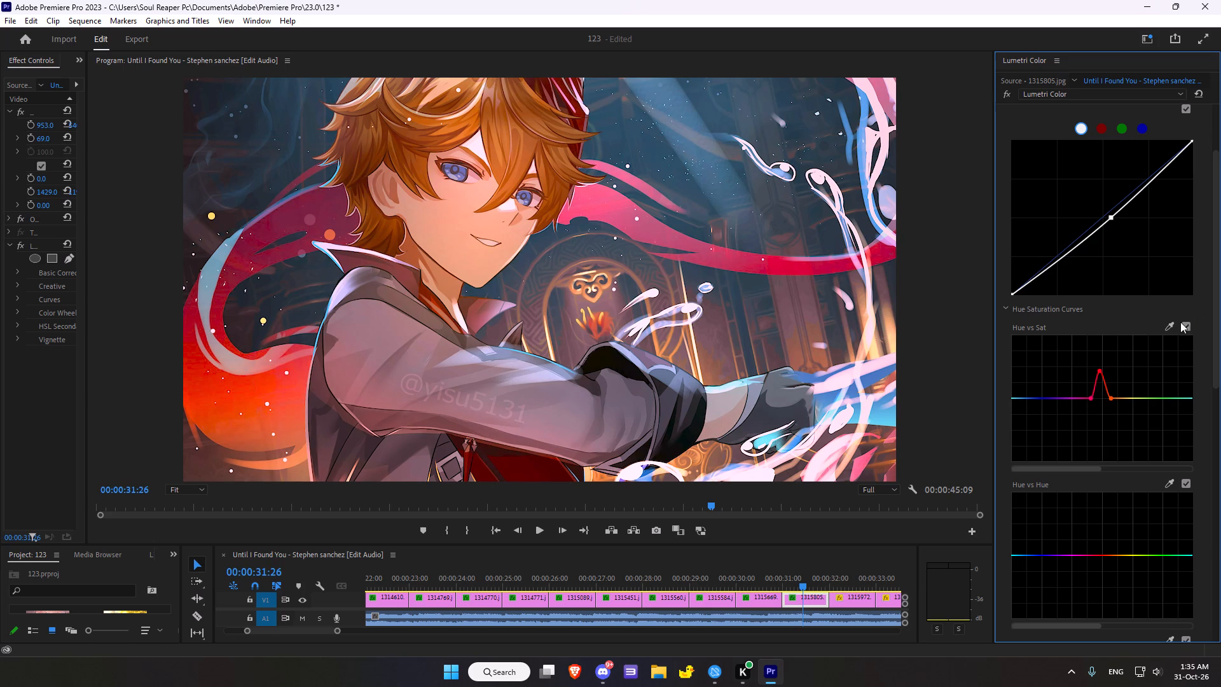
Sample the orange-red glow at the picture's lower left for Hue vs Sat and lower the orange point below the baseline.
left_click(1170, 327)
left_click(247, 391)
left_click_drag(1103, 381, 1105, 397)
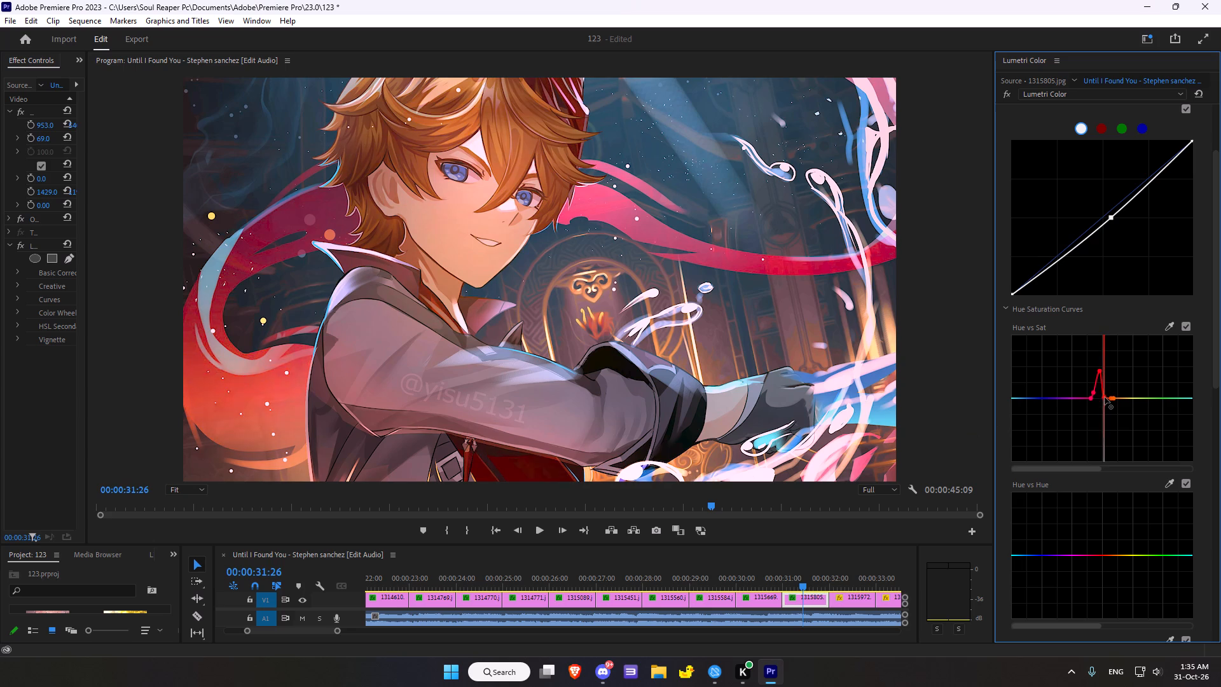
left_click_drag(1105, 397, 1096, 426)
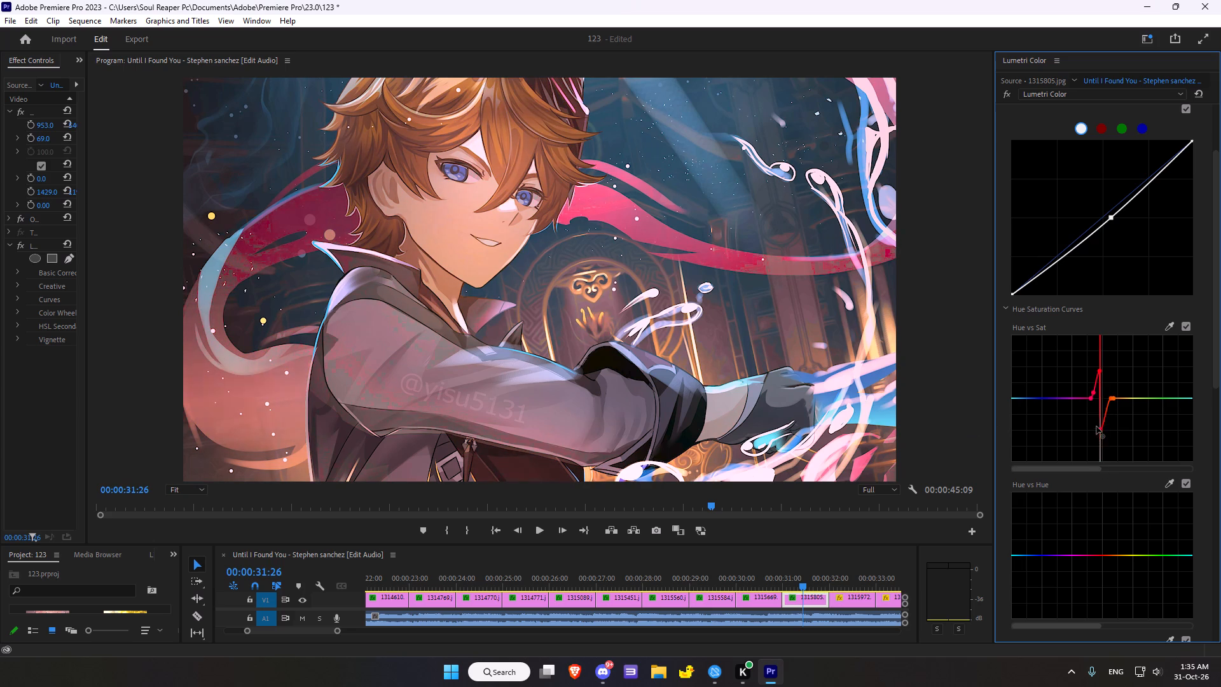
left_click_drag(1096, 426, 1108, 420)
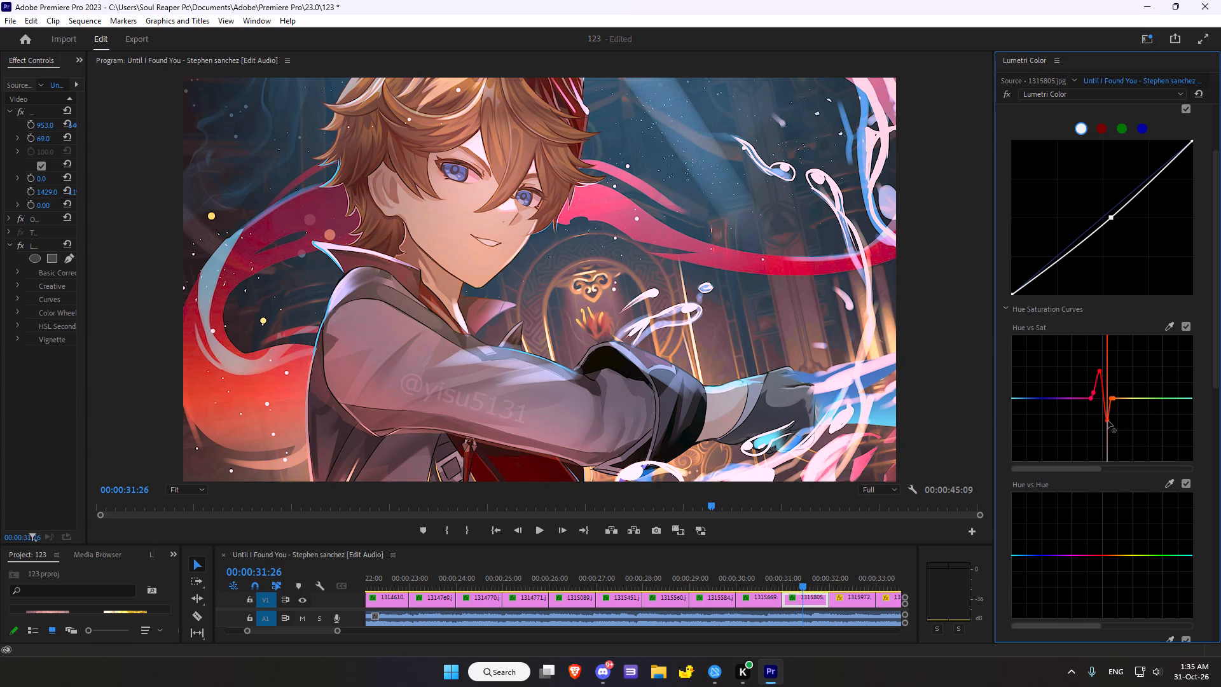
left_click_drag(1108, 420, 1108, 417)
Add a sampled set of red control points to the Hue vs Hue curve, leaving them on the baseline.
scroll(1145, 408, "down", 7)
left_click(1170, 389)
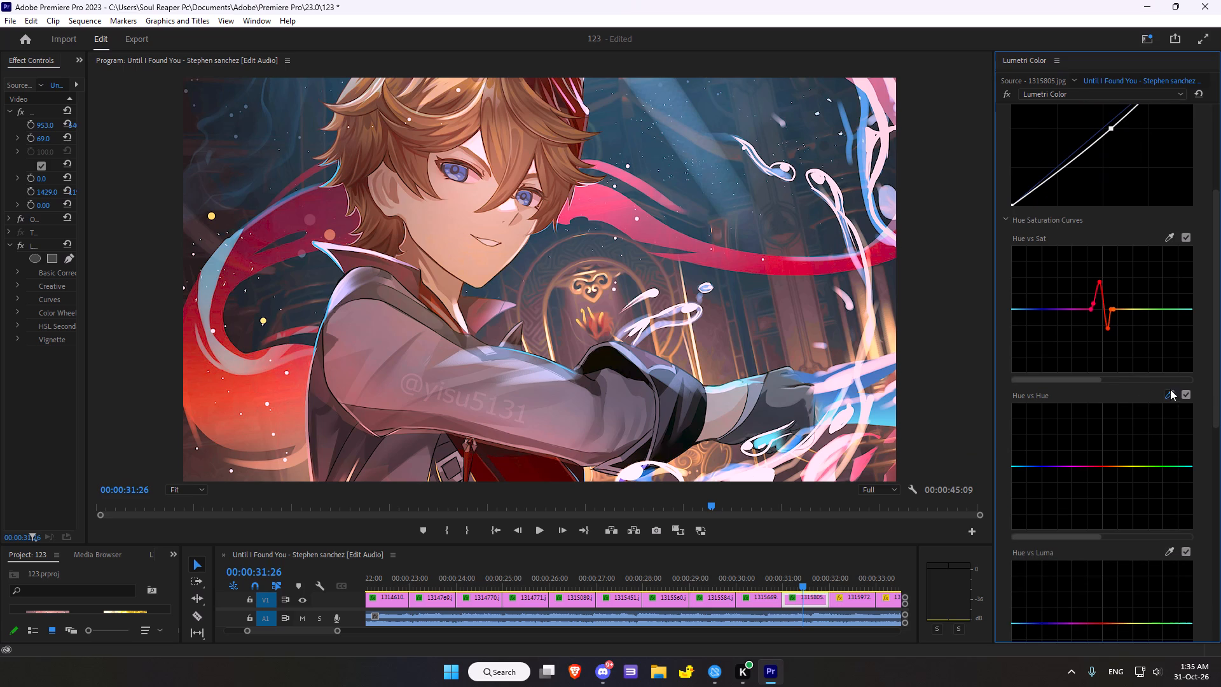
scroll(1124, 471, "down", 5)
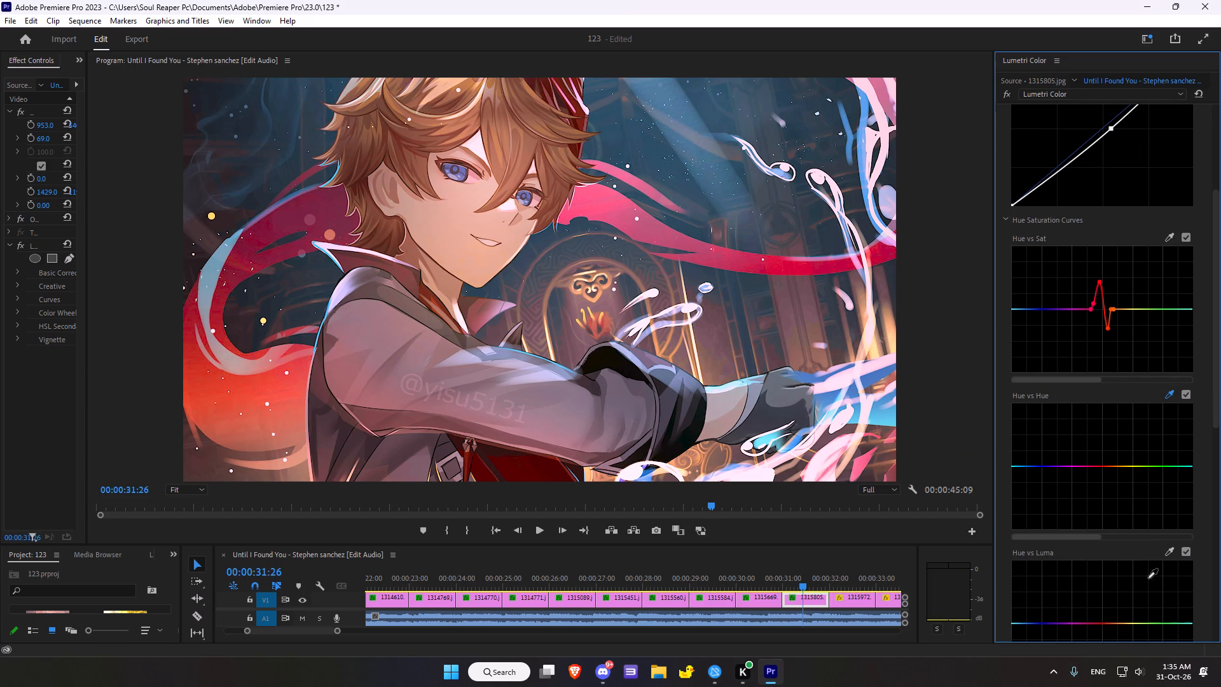
left_click(1164, 557)
Sample the orange-red glow at the picture's lower left for Hue vs Luma and pull the middle point slightly below the baseline.
left_click(1168, 553)
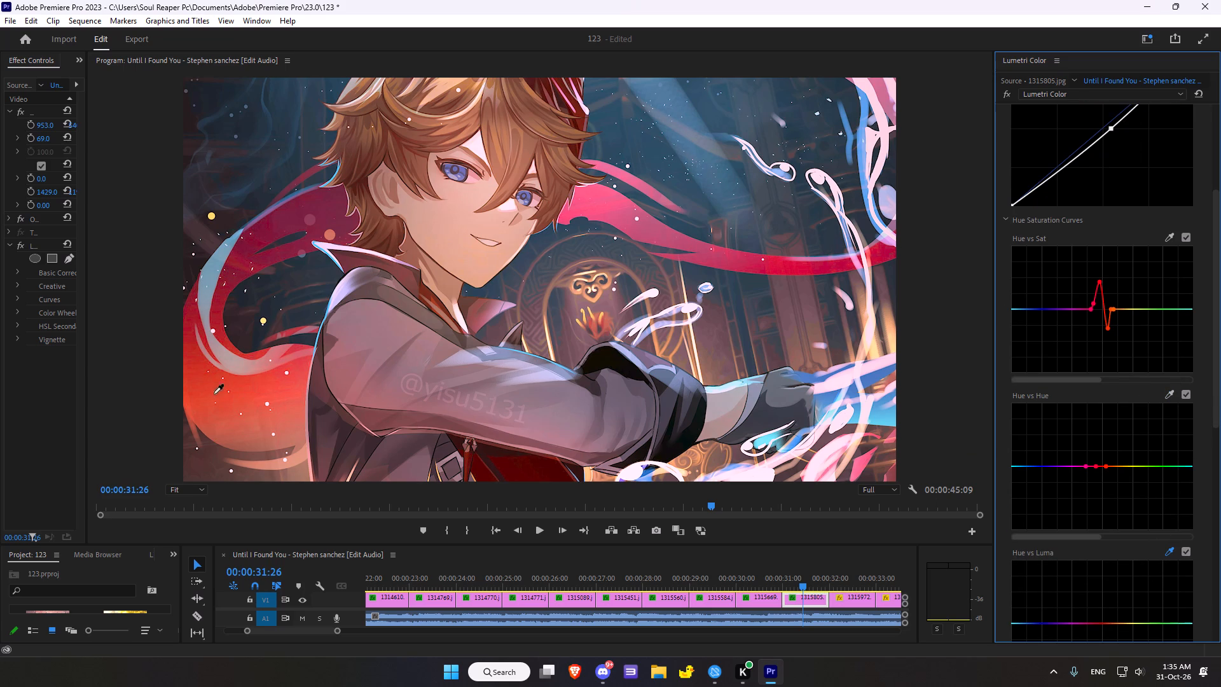
left_click(247, 398)
scroll(1120, 548, "down", 5)
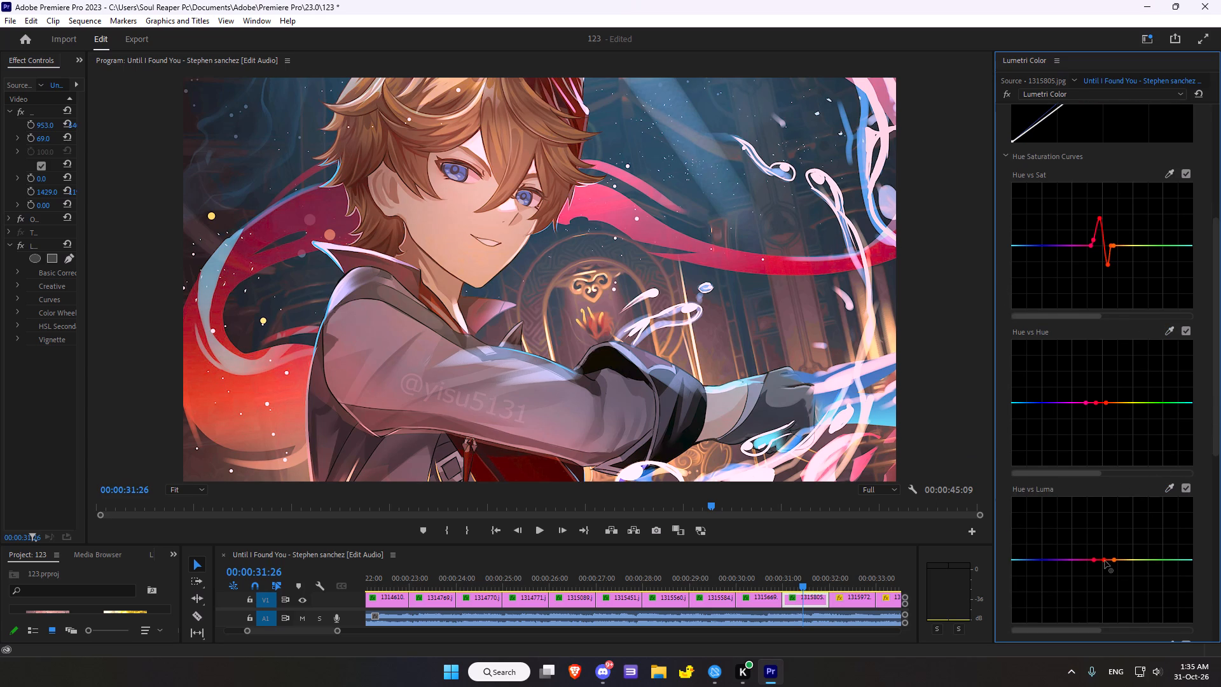
left_click(1105, 560)
Tint the clip subtly with the Midtones, Highlights and Shadows colour wheels, nudging the midtones toward magenta and the shadows toward red.
scroll(1089, 508, "down", 11)
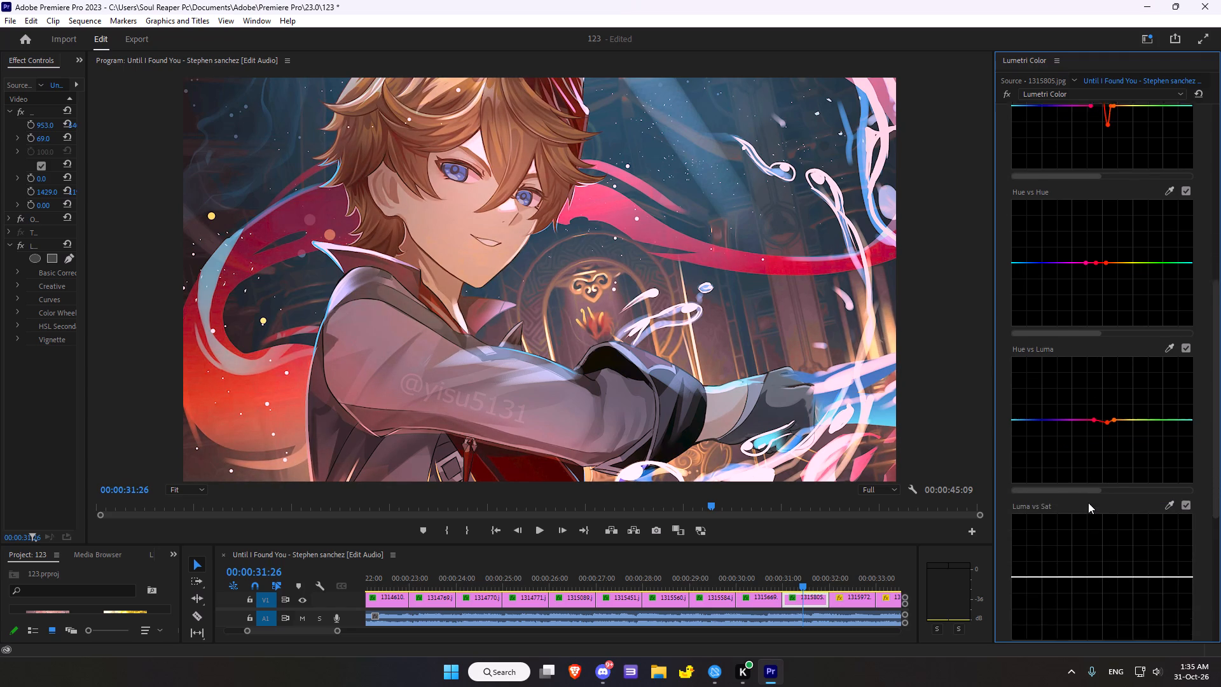
scroll(1088, 503, "down", 3)
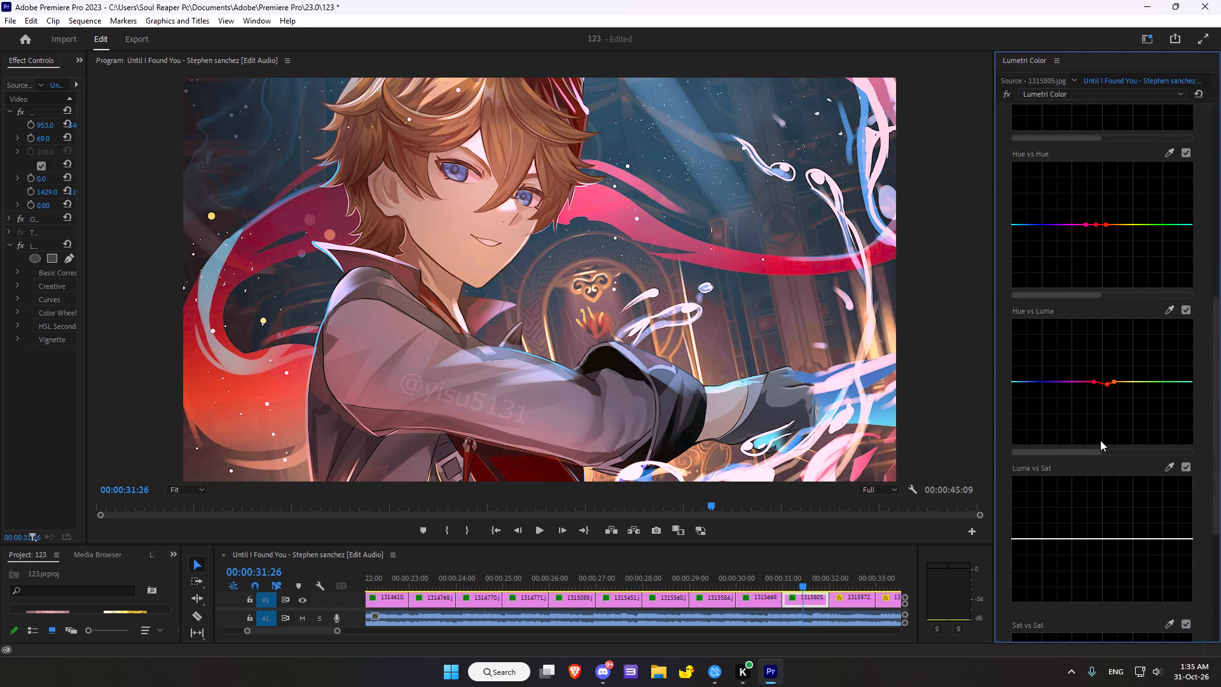
scroll(1100, 440, "down", 2)
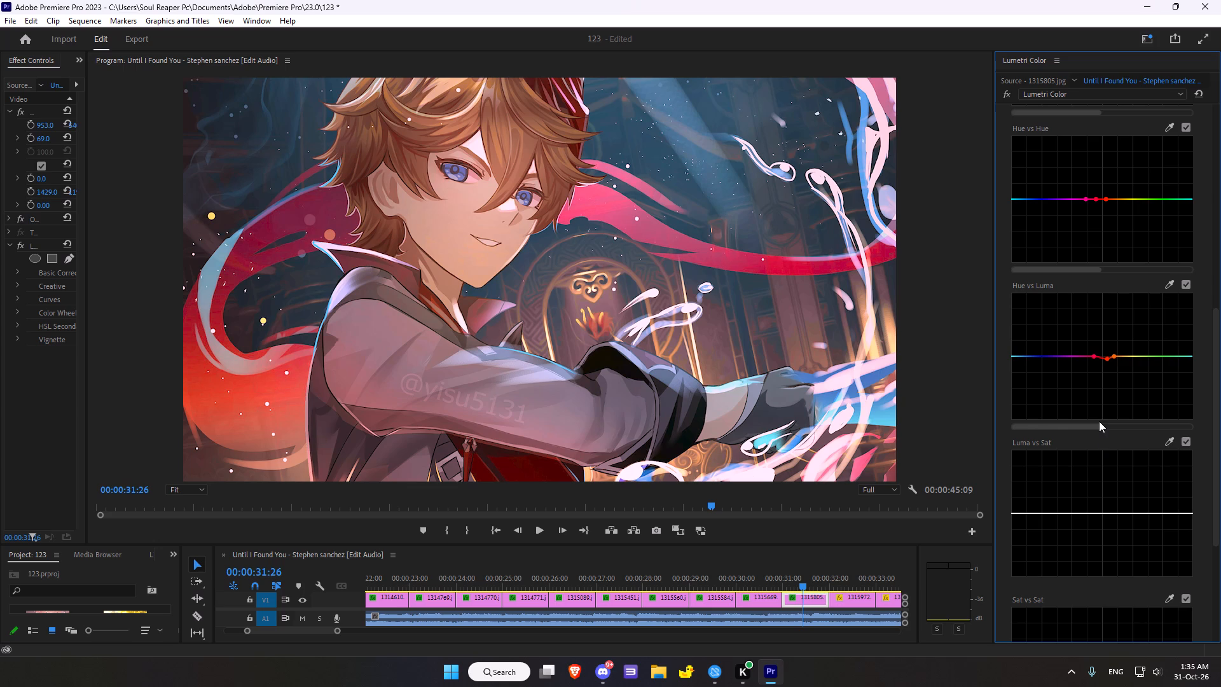
scroll(1100, 420, "down", 4)
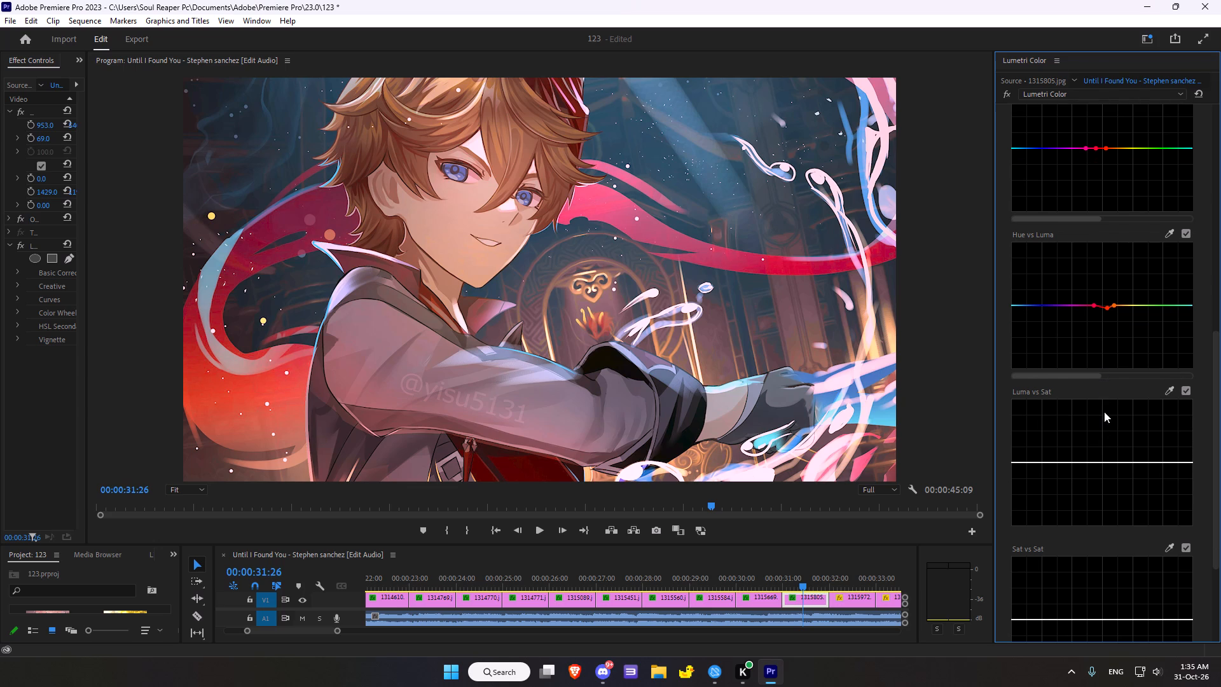
scroll(1104, 411, "down", 4)
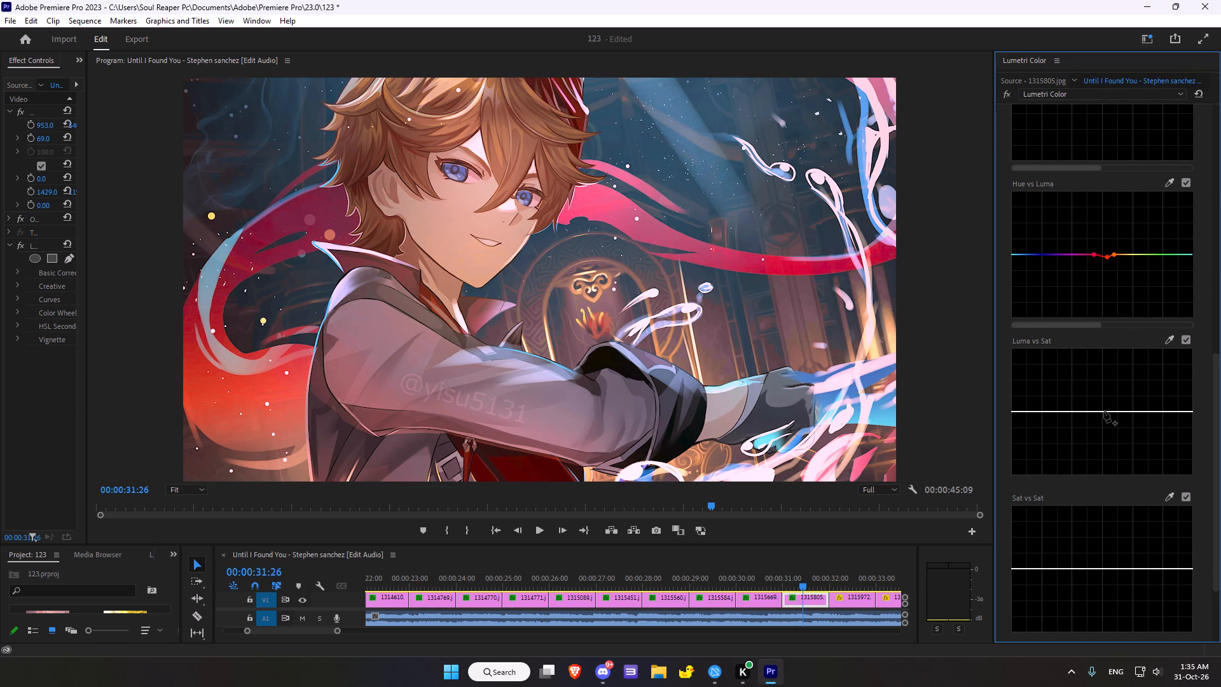
scroll(1104, 411, "down", 6)
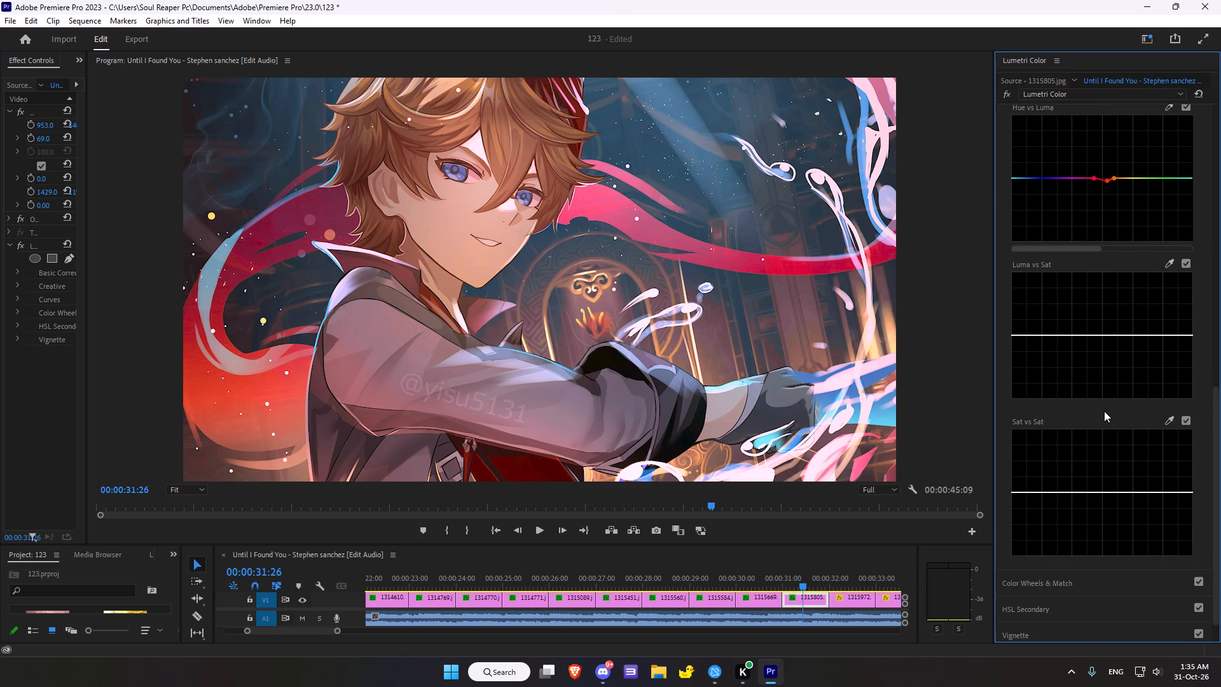
scroll(1104, 411, "down", 3)
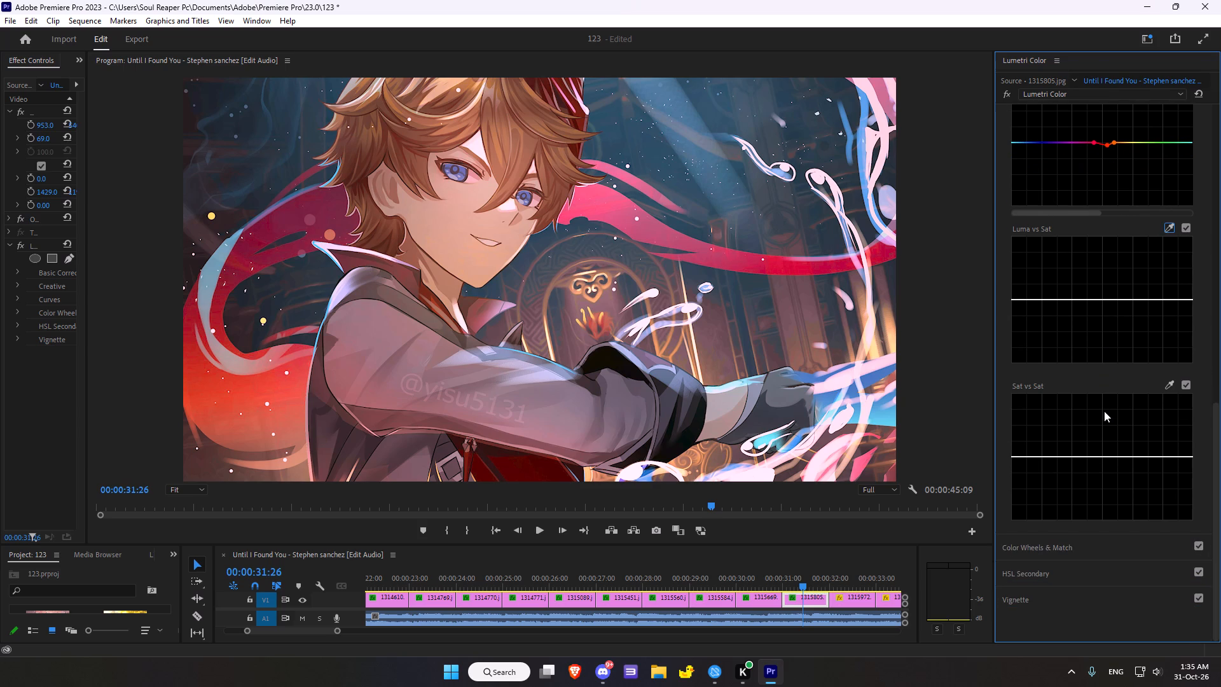
scroll(1104, 411, "down", 4)
left_click(1073, 546)
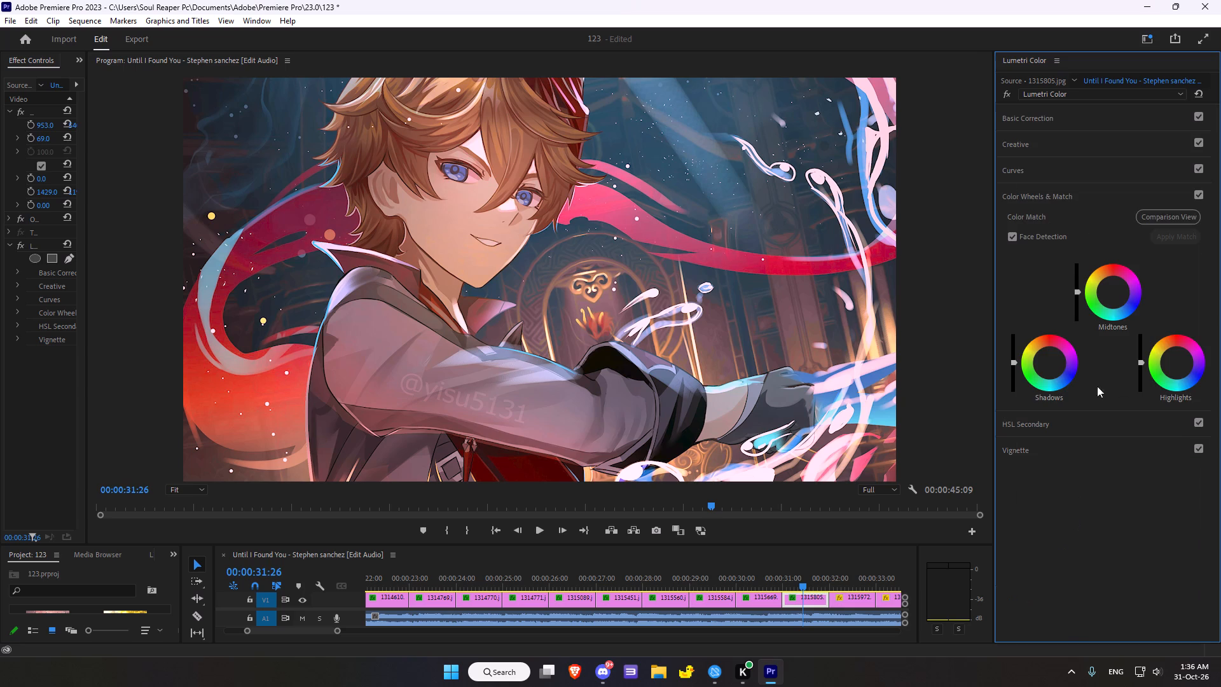
left_click_drag(1113, 293, 1147, 271)
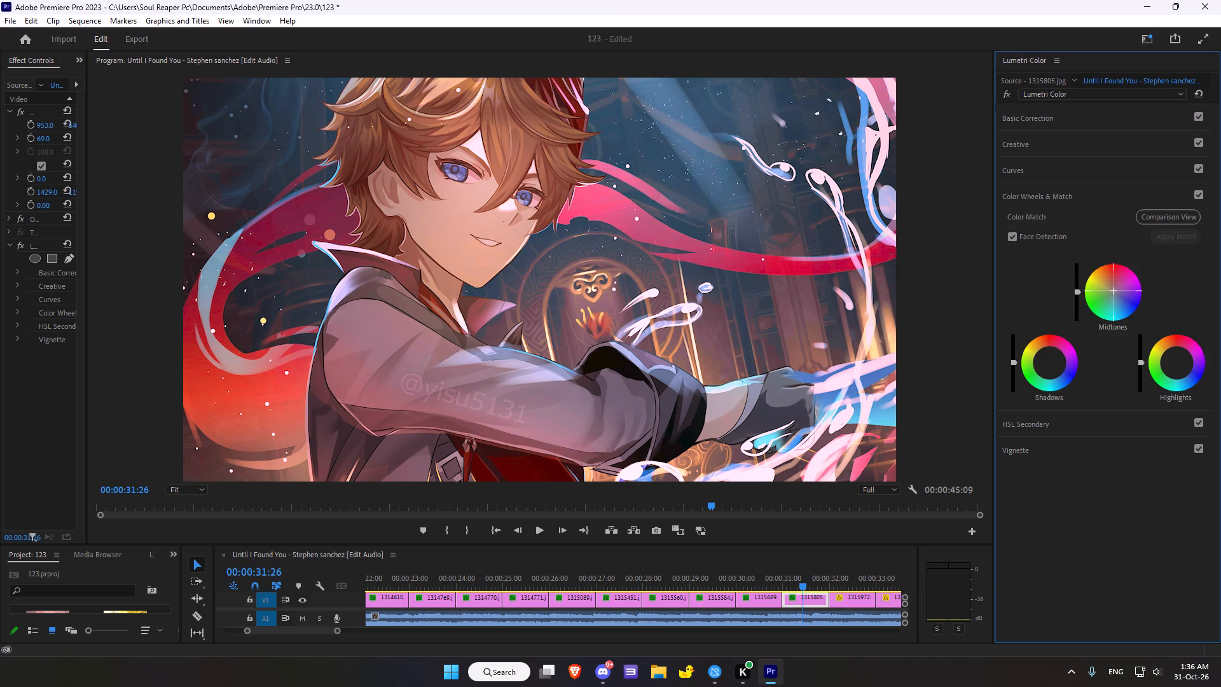
left_click_drag(1147, 271, 1151, 283)
left_click_drag(1180, 364, 1153, 341)
left_click_drag(1153, 341, 1159, 353)
left_click_drag(1049, 362, 1051, 356)
Give the clip a vignette with Amount -0.9, Midpoint 41.8, Roundness -25.0 and Feather 60.9.
left_click(1029, 445)
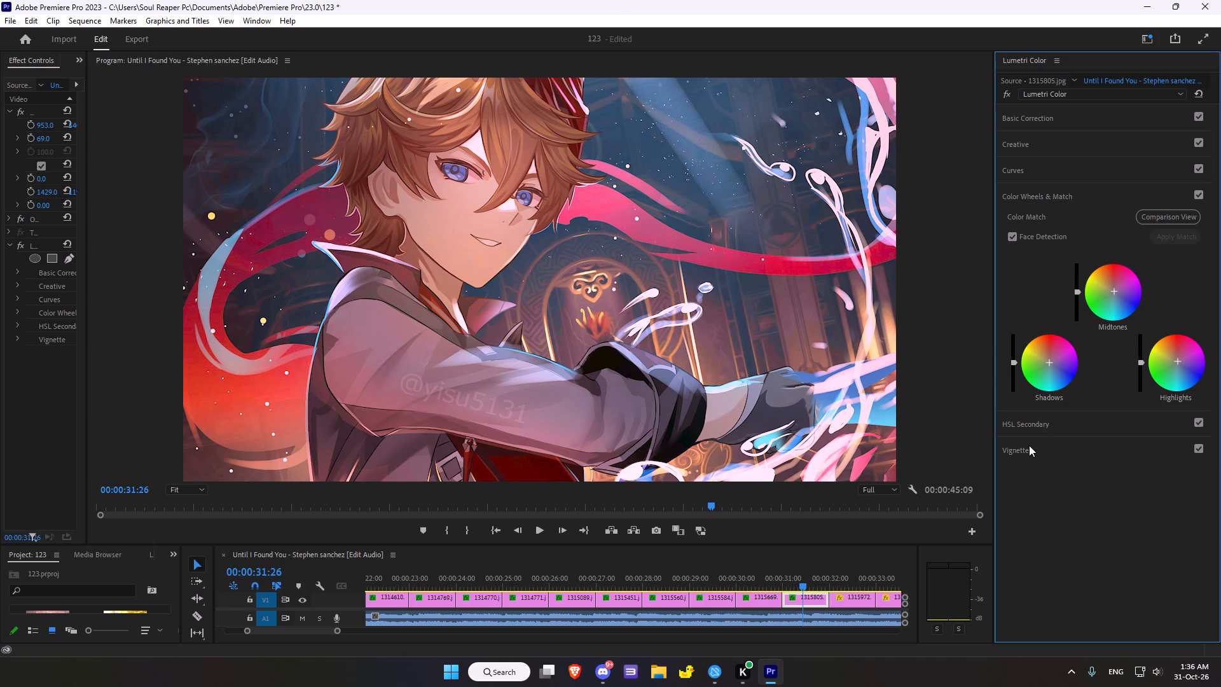
left_click_drag(1124, 270, 1108, 271)
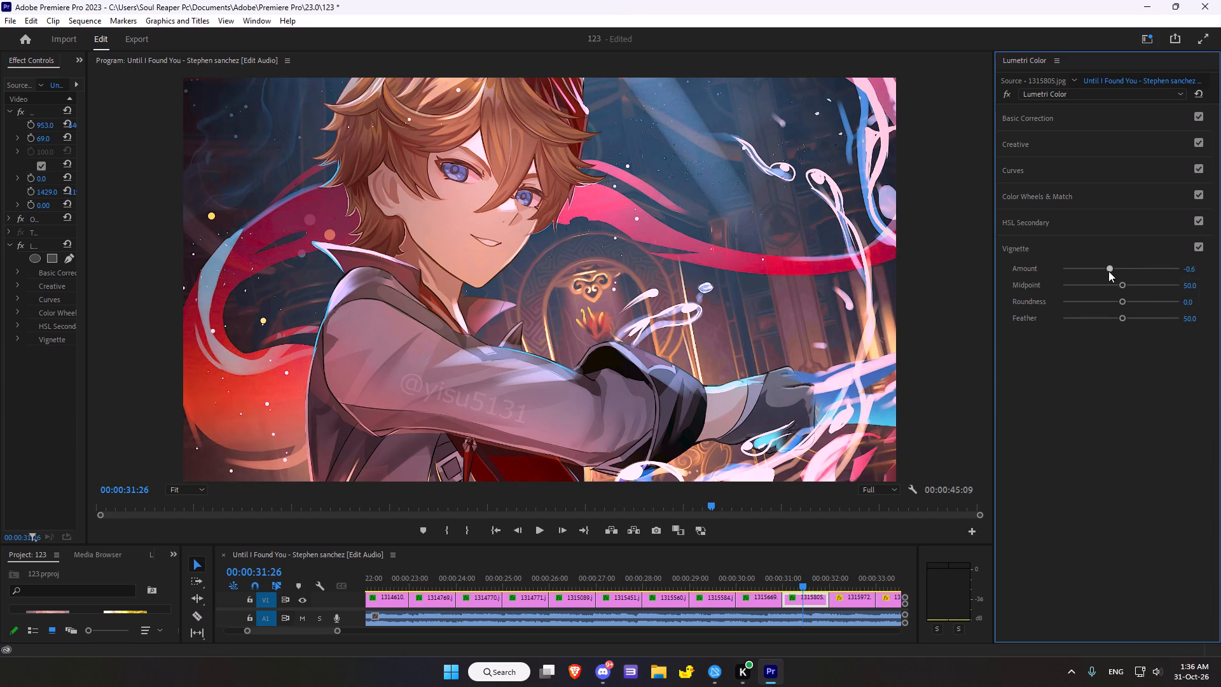
left_click_drag(1108, 271, 1103, 272)
left_click_drag(1121, 286, 1110, 288)
left_click_drag(1121, 302, 1105, 303)
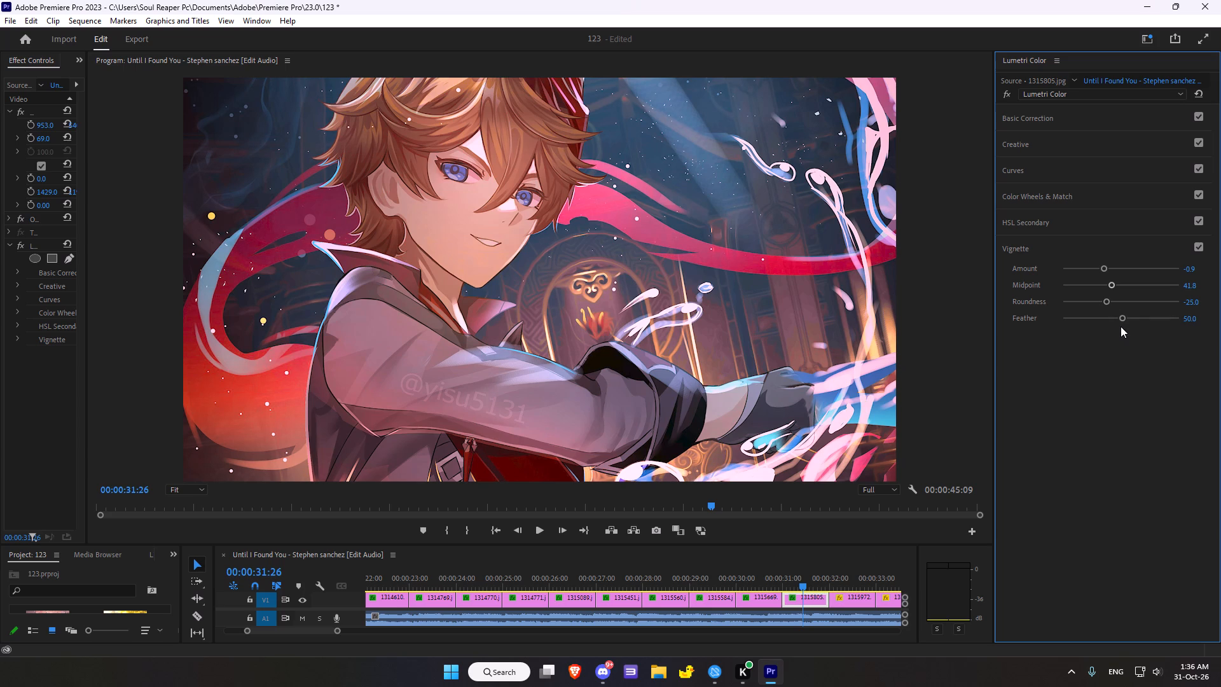
left_click_drag(1121, 319, 1091, 322)
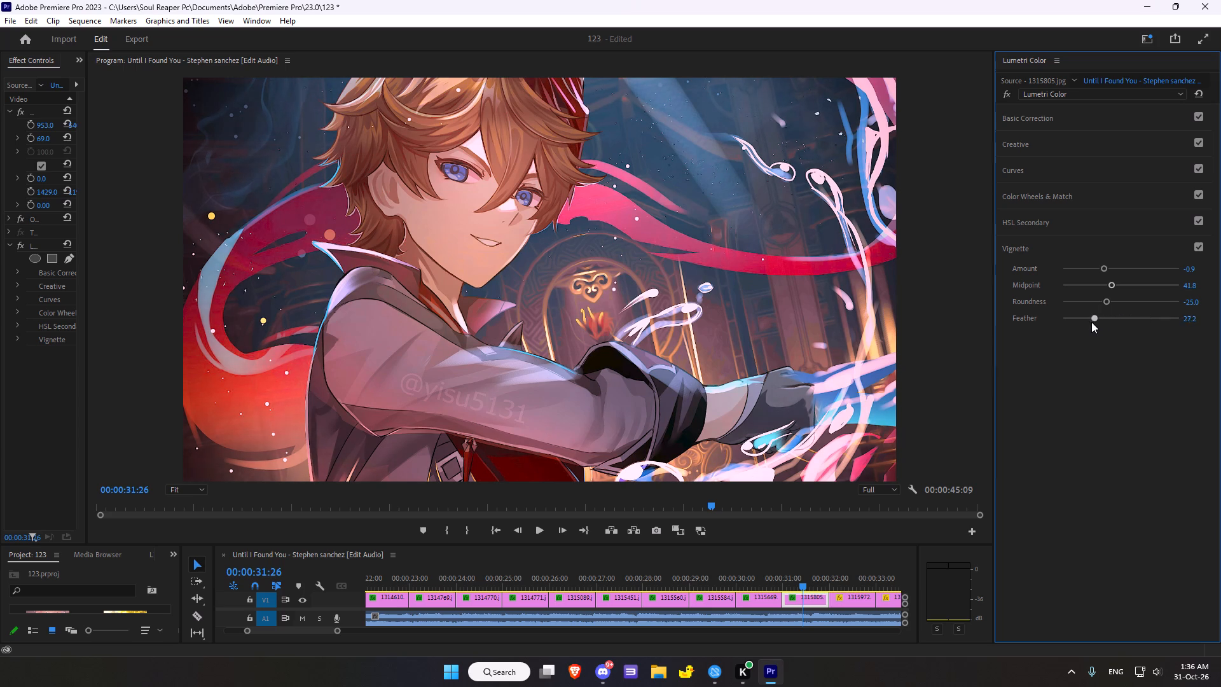
left_click_drag(1091, 322, 1133, 312)
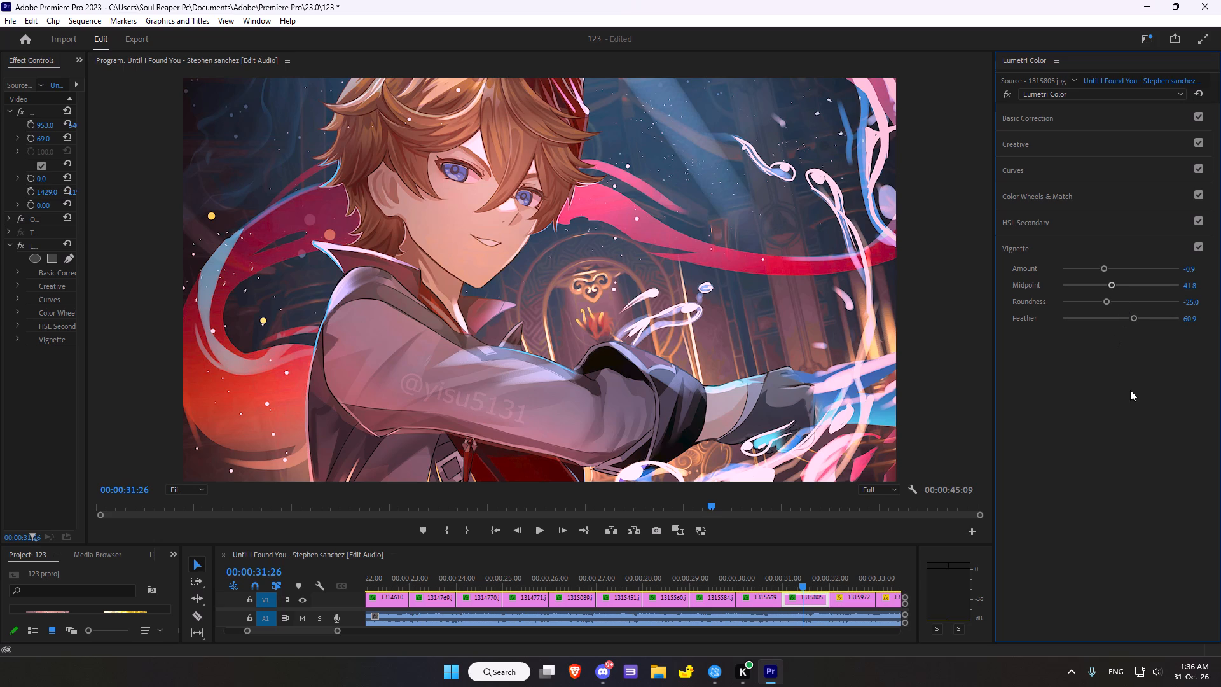
Move the playhead to 00:00:32:21 on the ungraded 1315972.png clip.
scroll(789, 567, "down", 13)
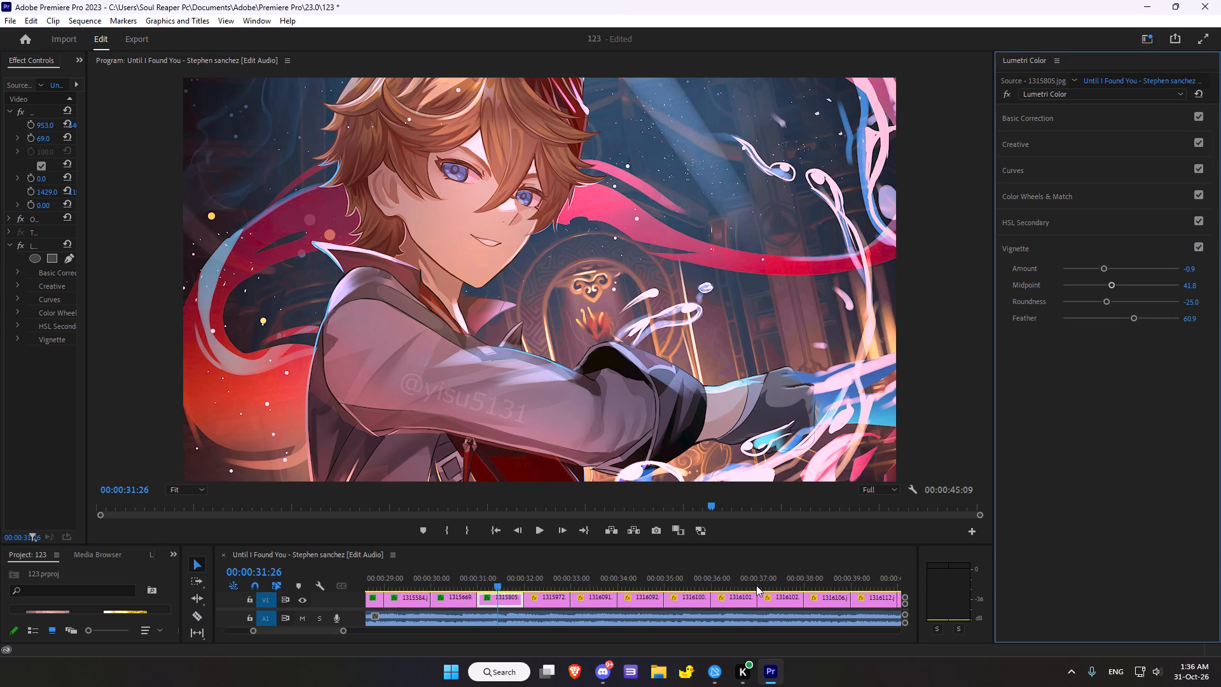
scroll(756, 585, "down", 18)
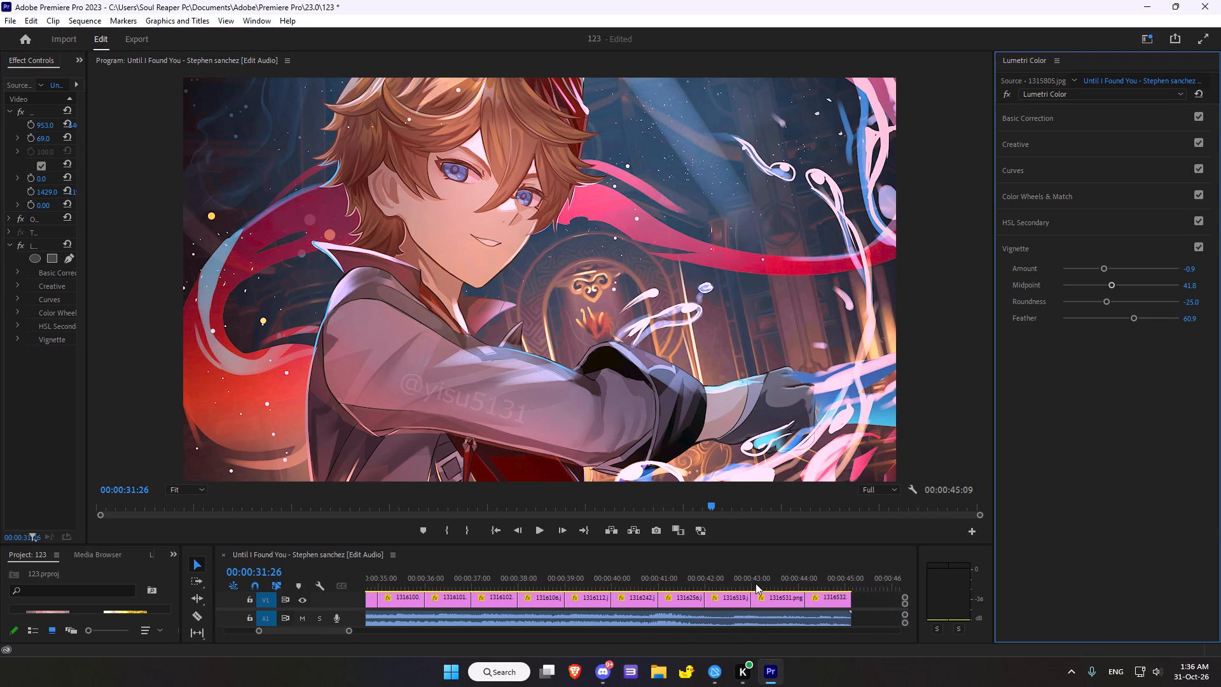
scroll(755, 583, "up", 20)
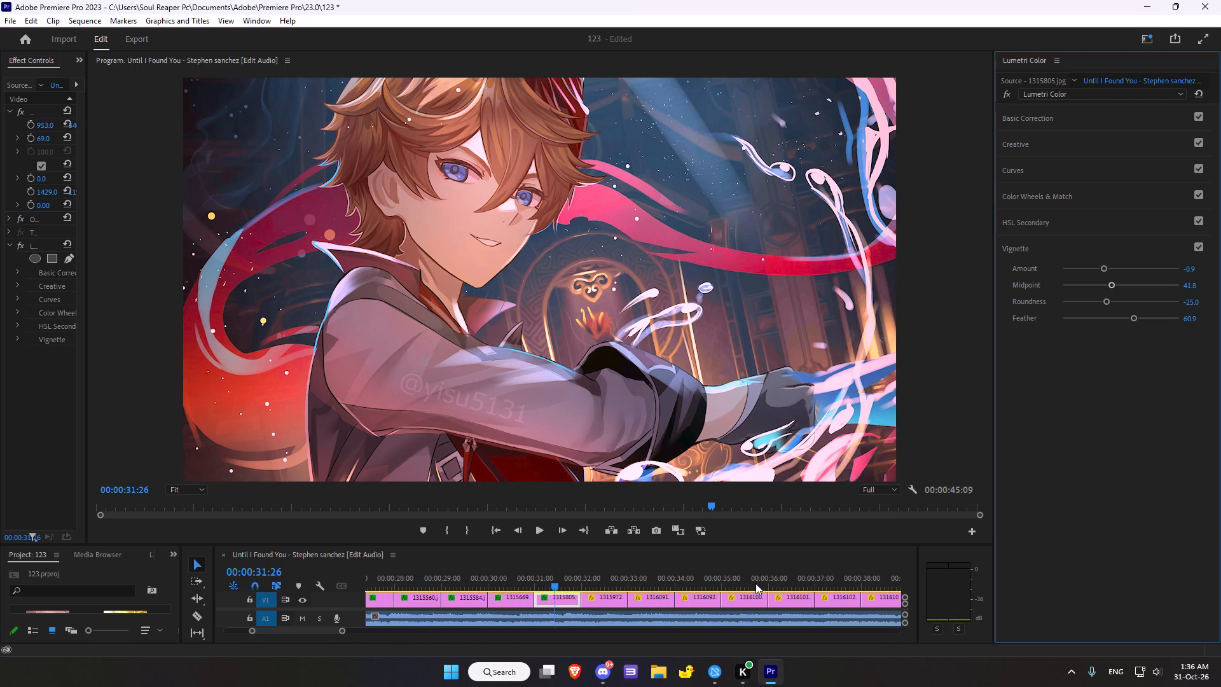
scroll(755, 583, "up", 4)
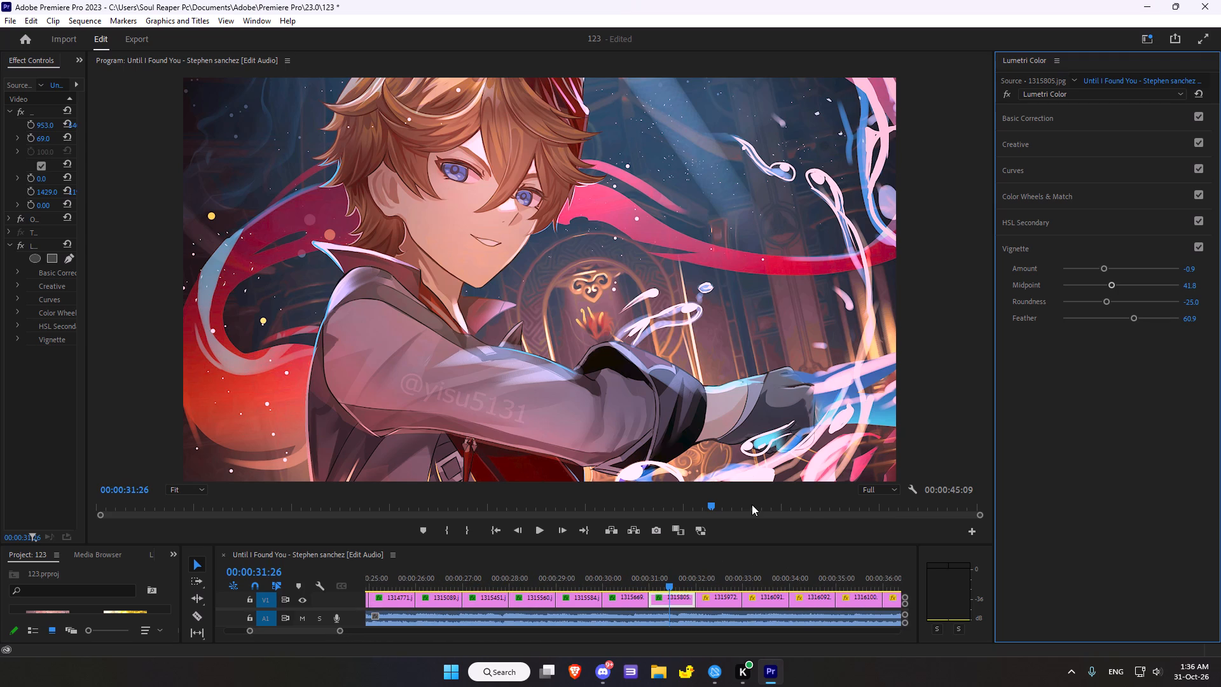
scroll(752, 504, "down", 6)
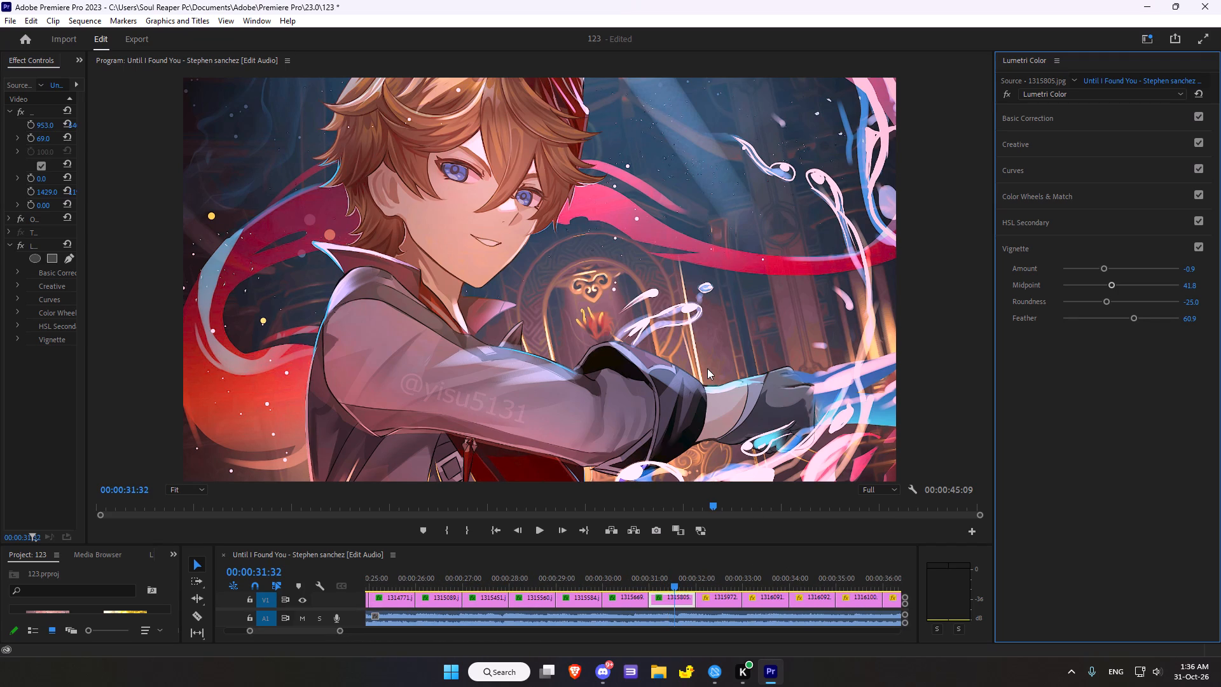
scroll(658, 508, "down", 7)
scroll(659, 499, "down", 20)
scroll(659, 499, "down", 1)
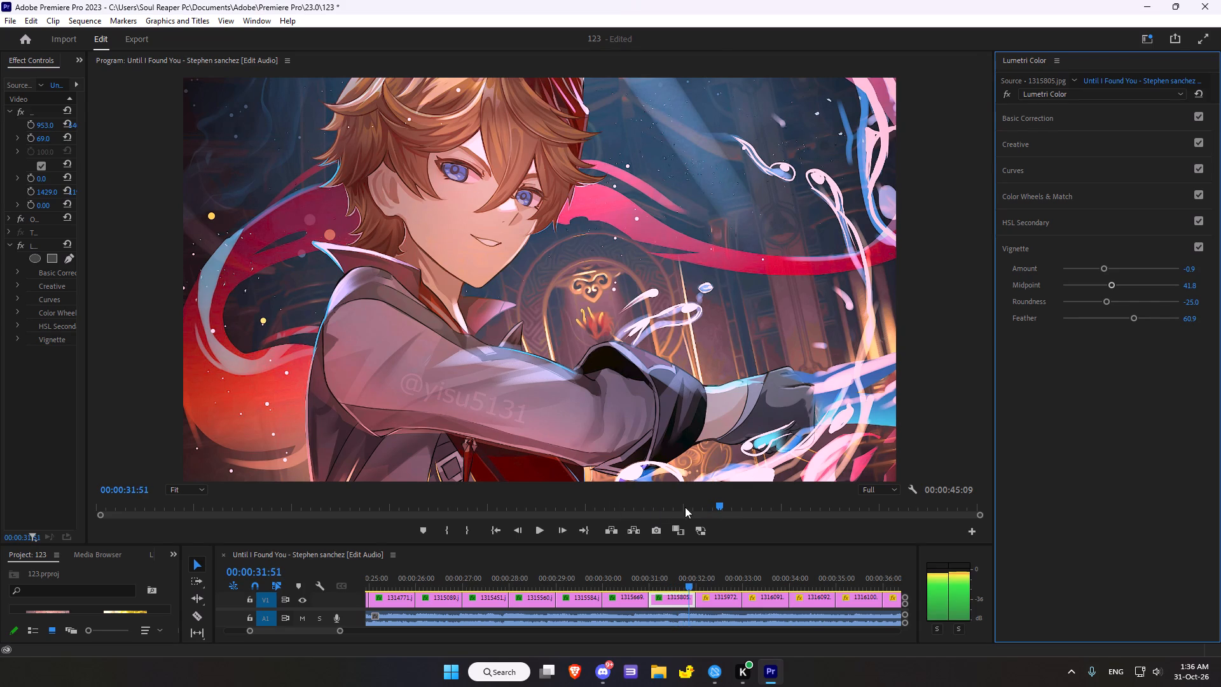
scroll(701, 505, "down", 20)
scroll(705, 508, "down", 6)
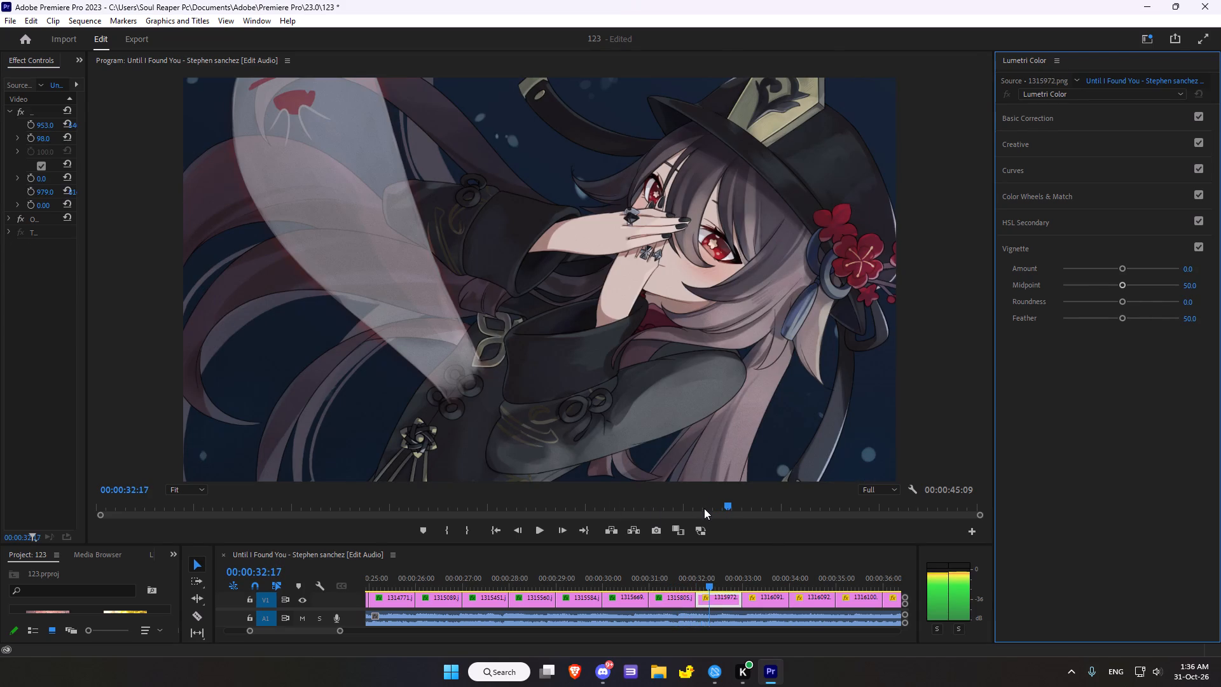
scroll(704, 508, "down", 4)
Set the clip's Basic Correction colour to Temperature -5.4, Tint 20.7 and Saturation 122.8.
left_click(1030, 141)
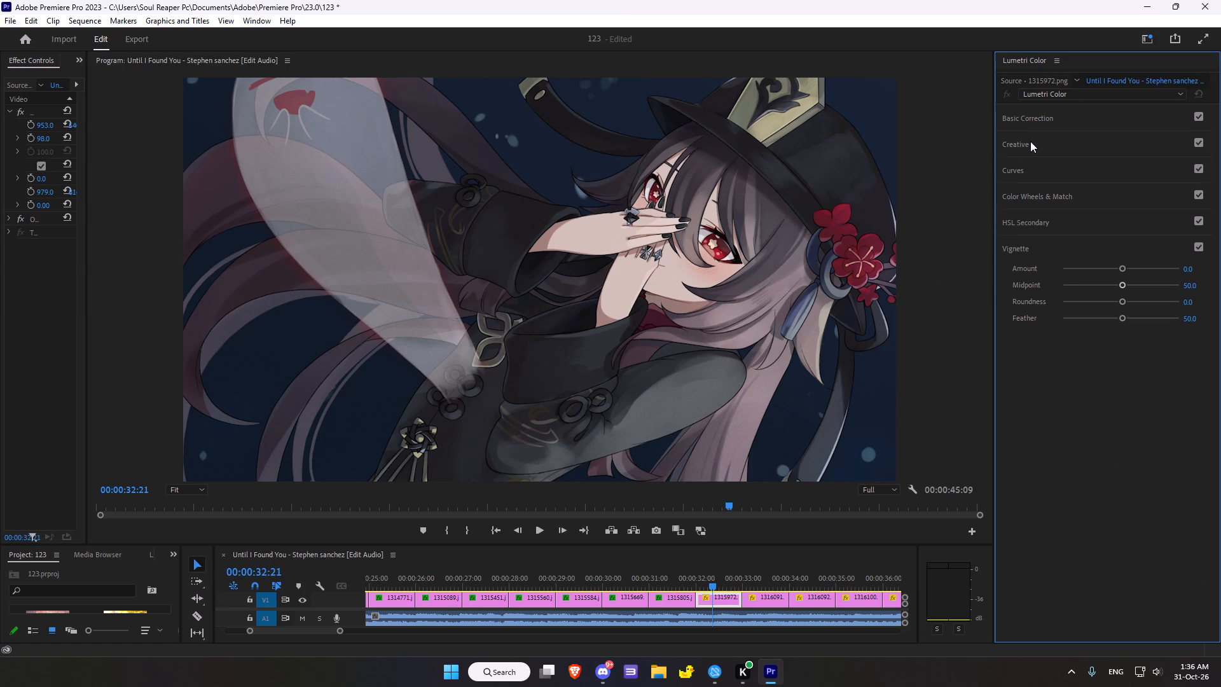
left_click(1047, 115)
left_click(1119, 232)
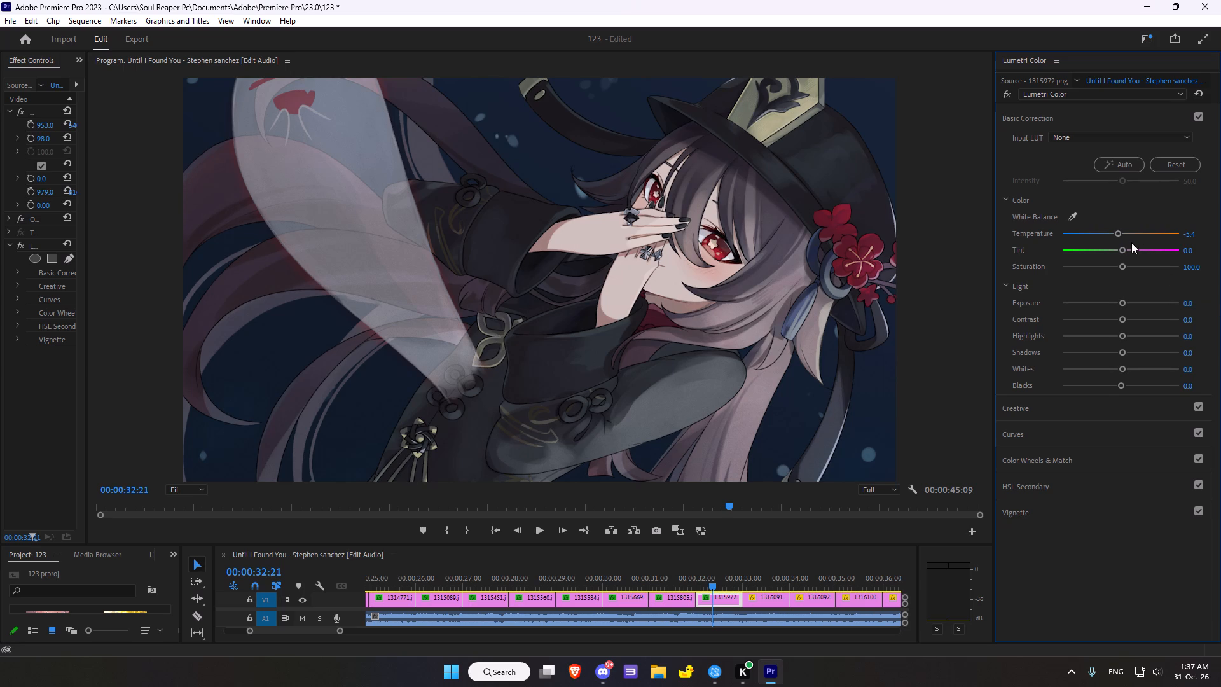
left_click_drag(1124, 248, 1130, 246)
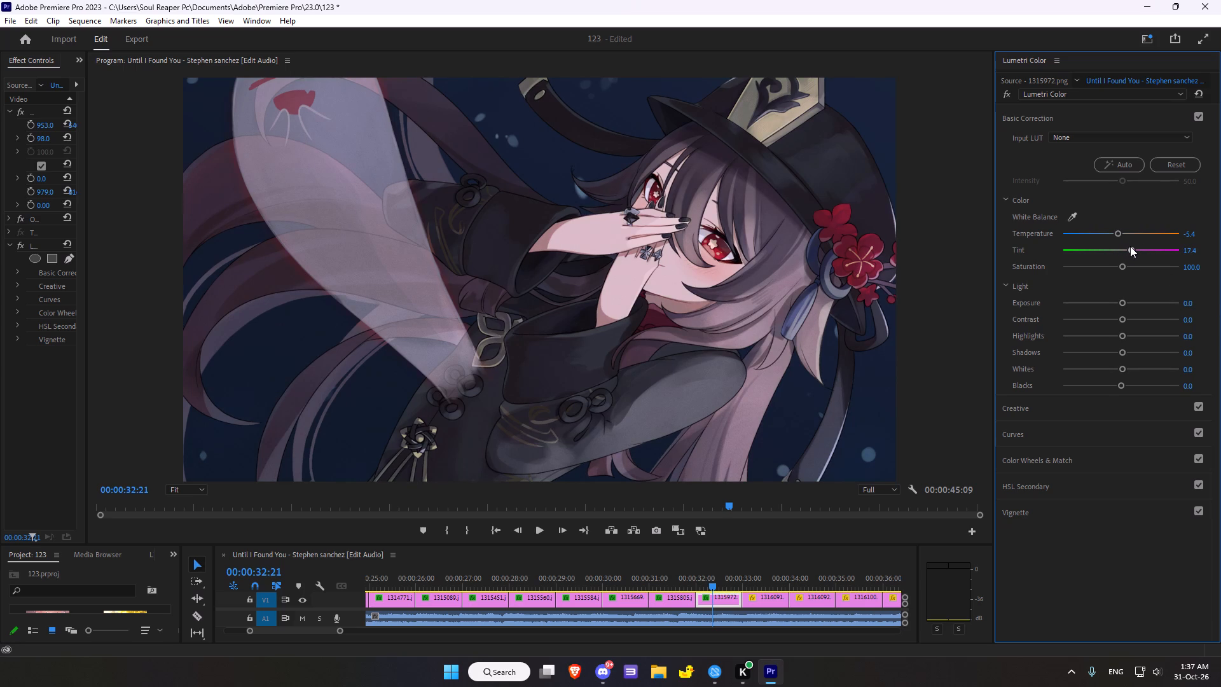
left_click_drag(1130, 246, 1132, 246)
left_click_drag(1124, 266, 1124, 263)
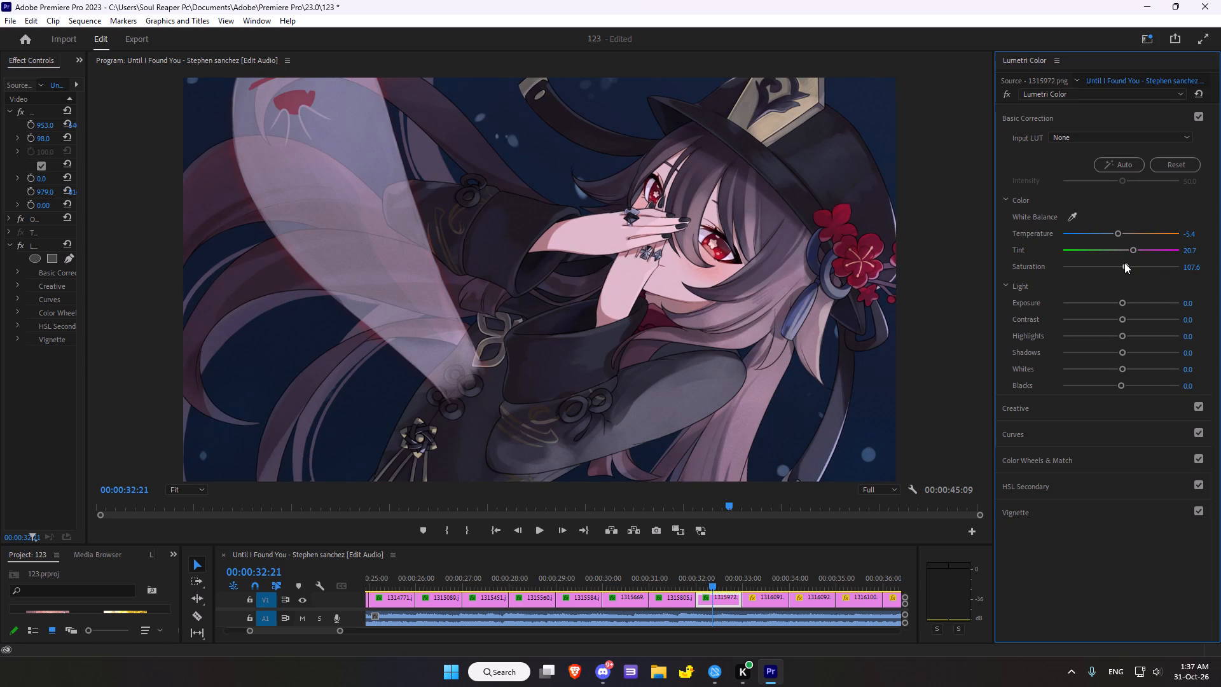
left_click_drag(1124, 263, 1133, 260)
Set the clip's light to Exposure 0.7, Contrast 43.5, Highlights 22.8, Shadows 20.7, Whites 16.3 and Blacks 5.4, and compare with the ungraded picture.
left_click_drag(1121, 303, 1127, 300)
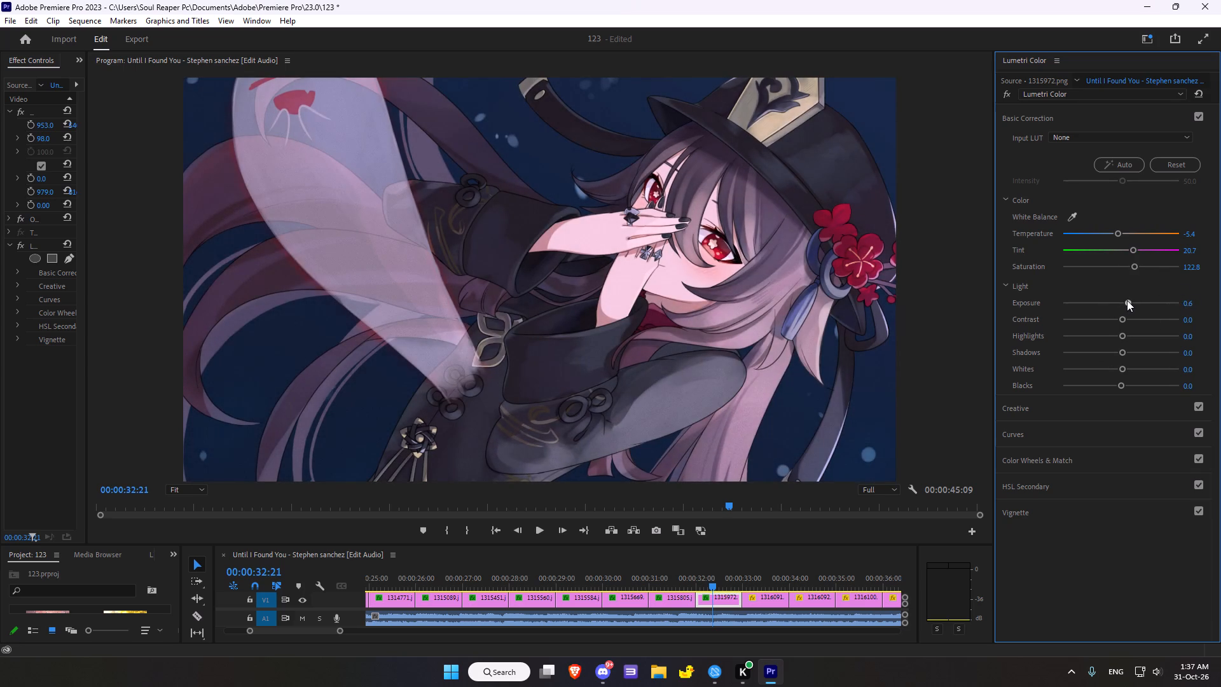
left_click_drag(1127, 300, 1128, 300)
left_click_drag(1122, 319, 1136, 310)
left_click_drag(1136, 310, 1145, 304)
left_click_drag(1122, 335, 1136, 324)
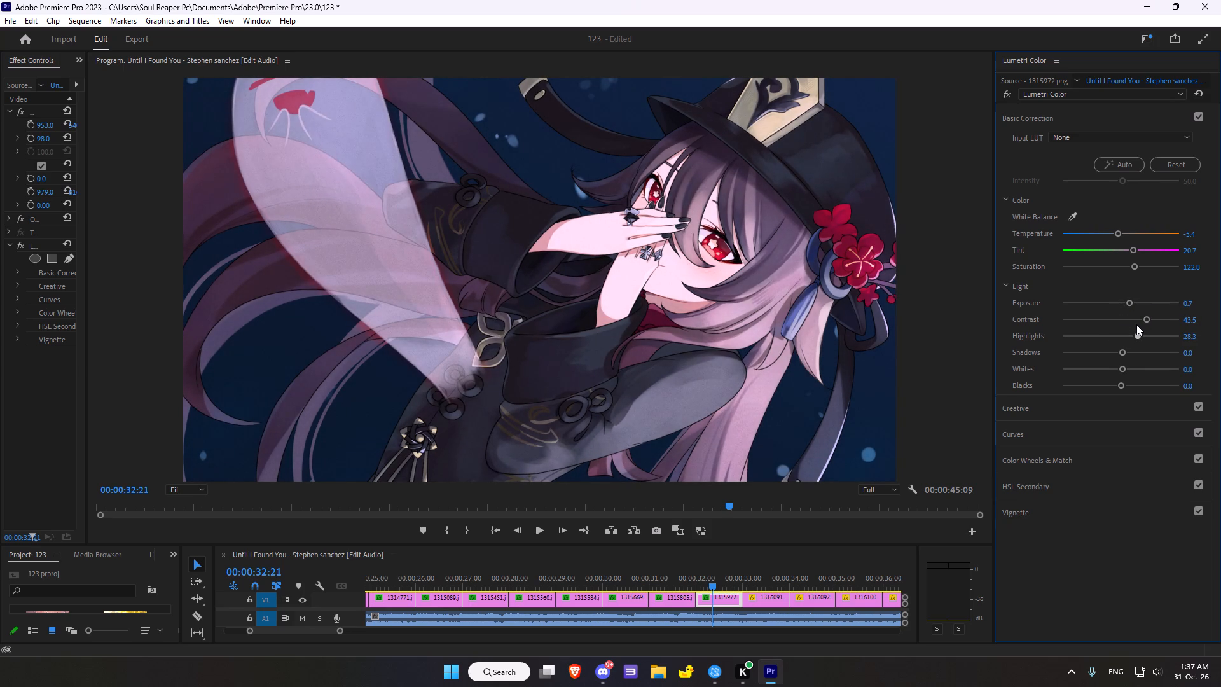
left_click_drag(1136, 324, 1133, 324)
left_click_drag(1123, 351, 1131, 339)
left_click_drag(1131, 339, 1132, 339)
left_click_drag(1122, 364, 1129, 357)
left_click(1122, 382)
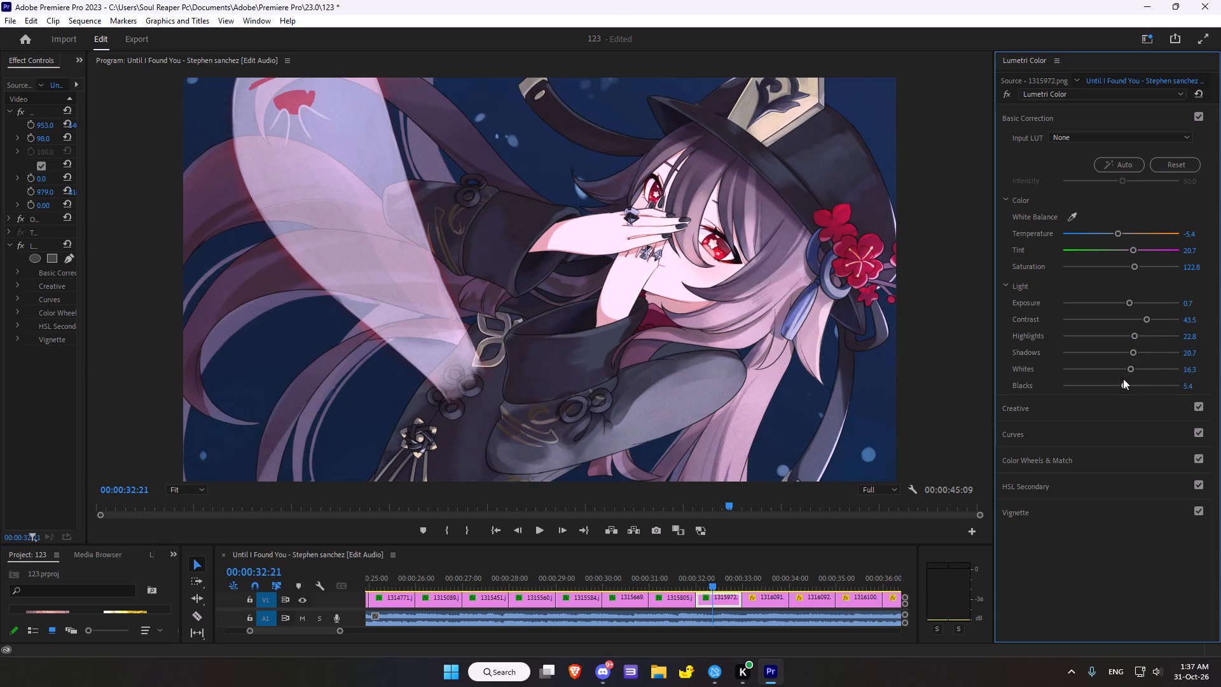
left_click(1003, 97)
left_click(1004, 96)
scroll(1106, 363, "down", 3)
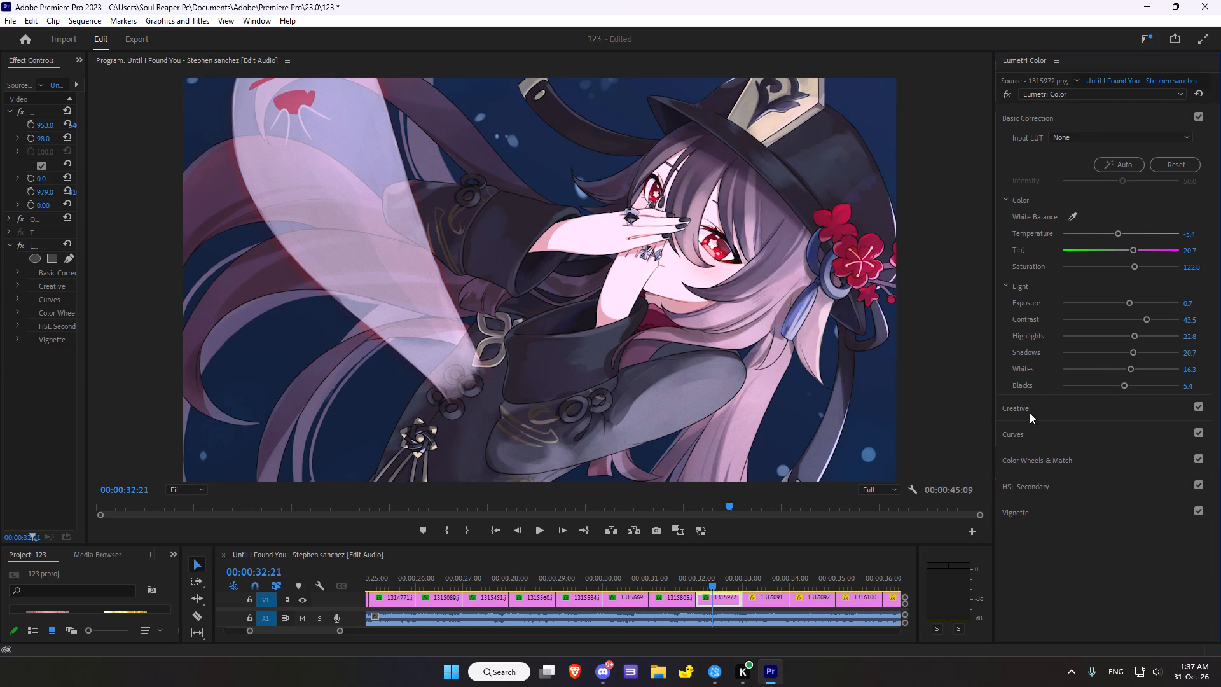
Nudge the Creative Shadow Tint slightly off centre toward magenta.
left_click(1026, 412)
left_click_drag(1066, 417, 1071, 409)
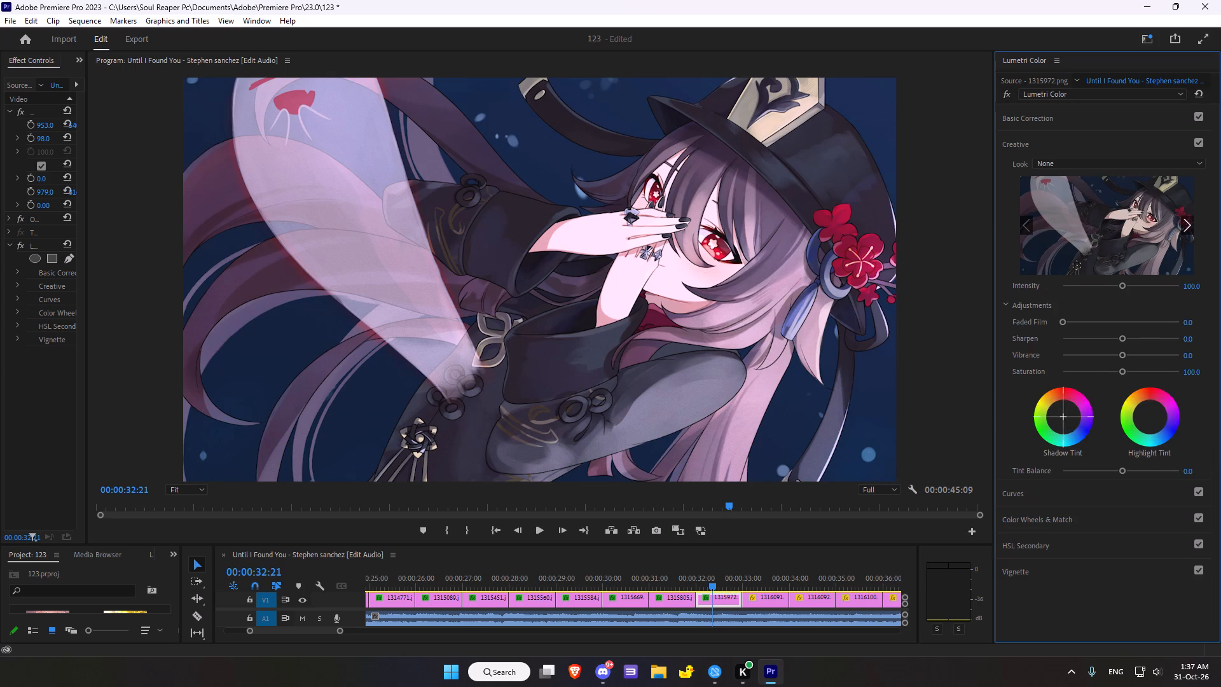
left_click_drag(1071, 409, 970, 371)
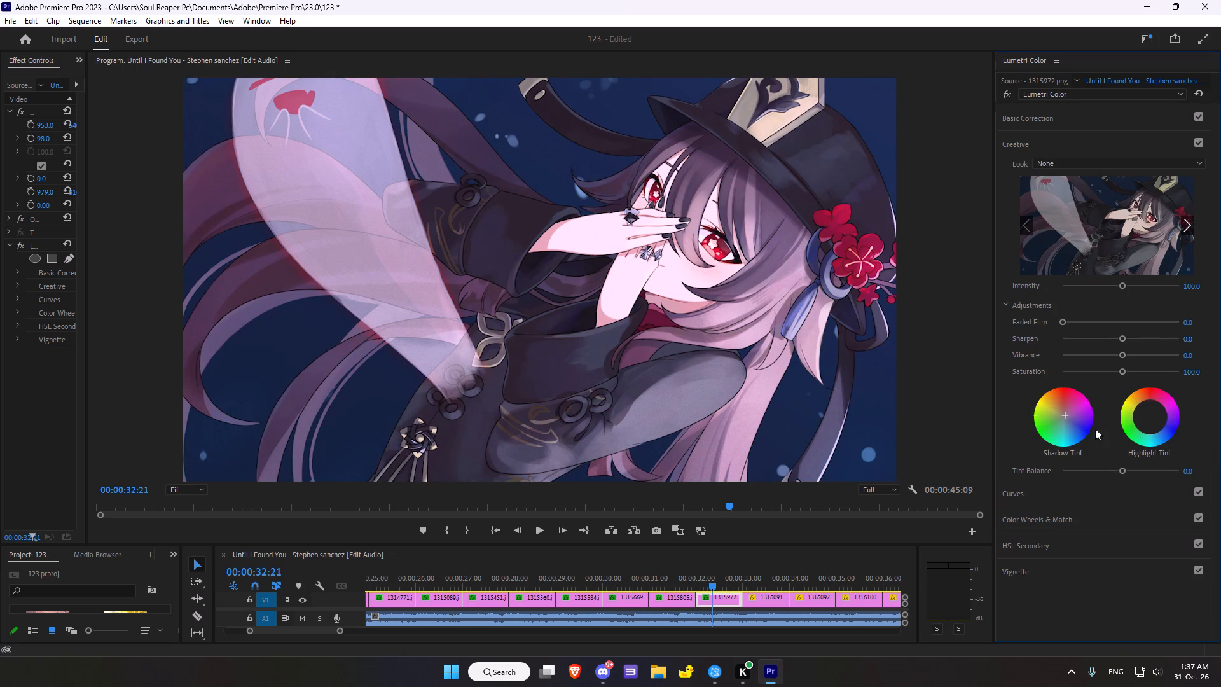
Add a midpoint to the white RGB curve and pull it slightly below the diagonal to darken the midtones.
left_click(1023, 491)
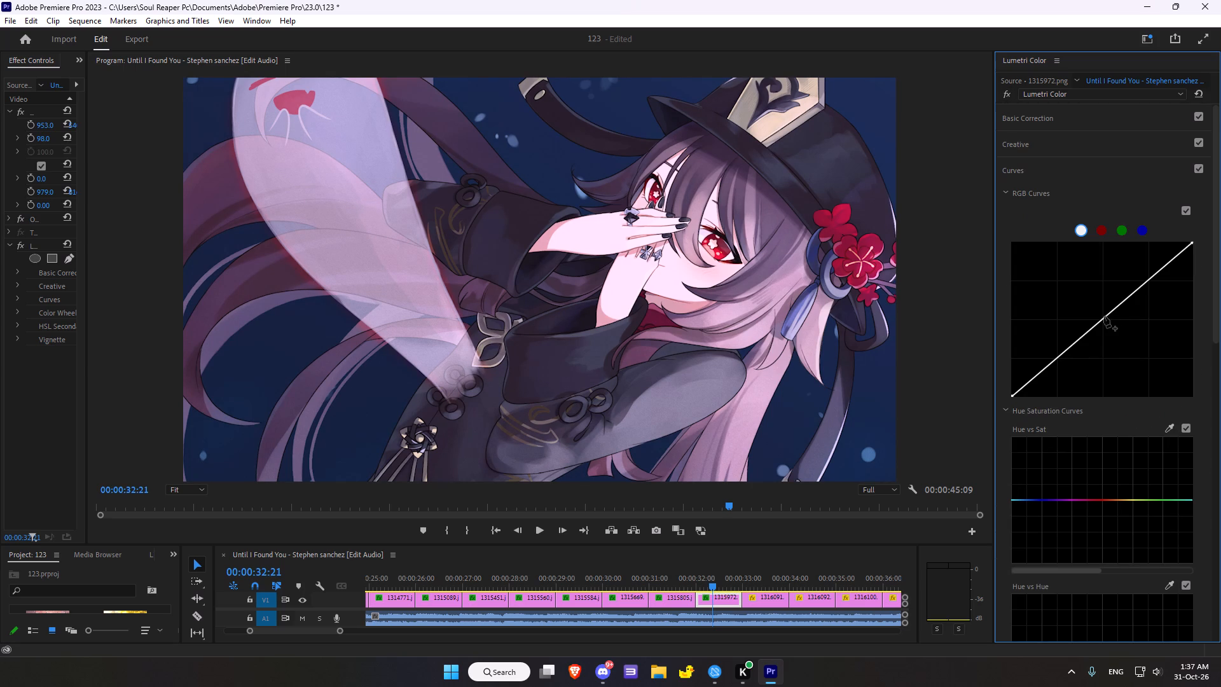
left_click(1103, 319)
left_click(1103, 319)
left_click(1104, 318)
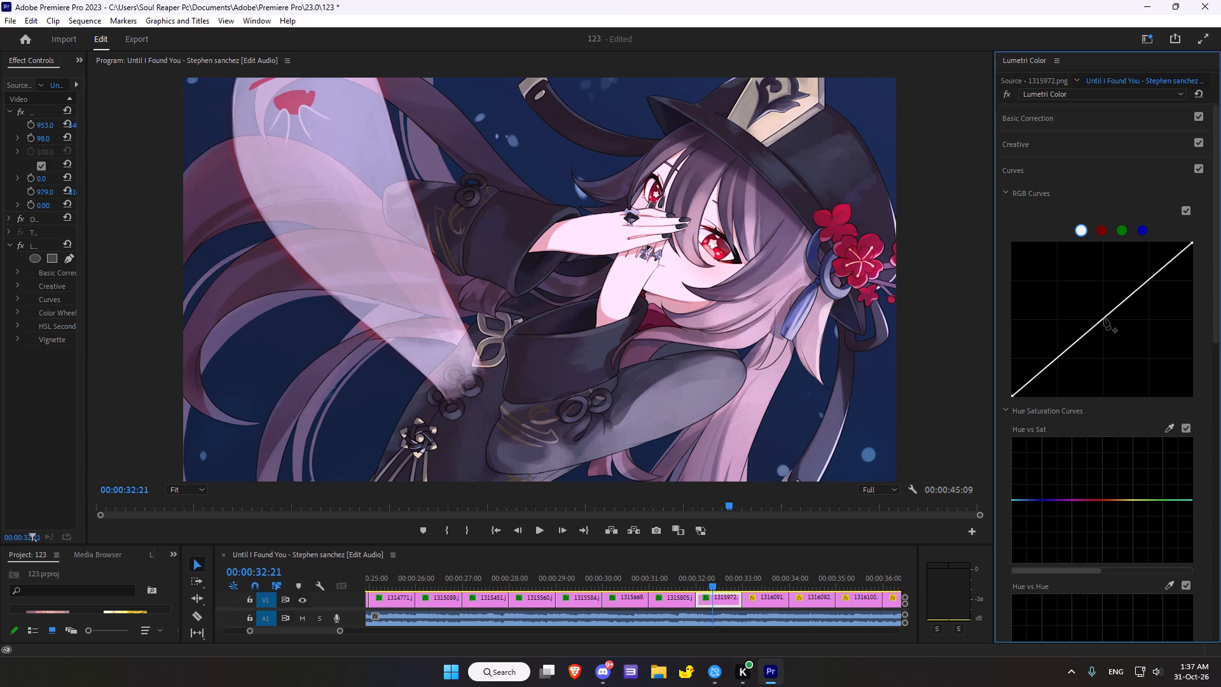
left_click(1104, 318)
left_click(1104, 316)
left_click_drag(1103, 316, 1108, 324)
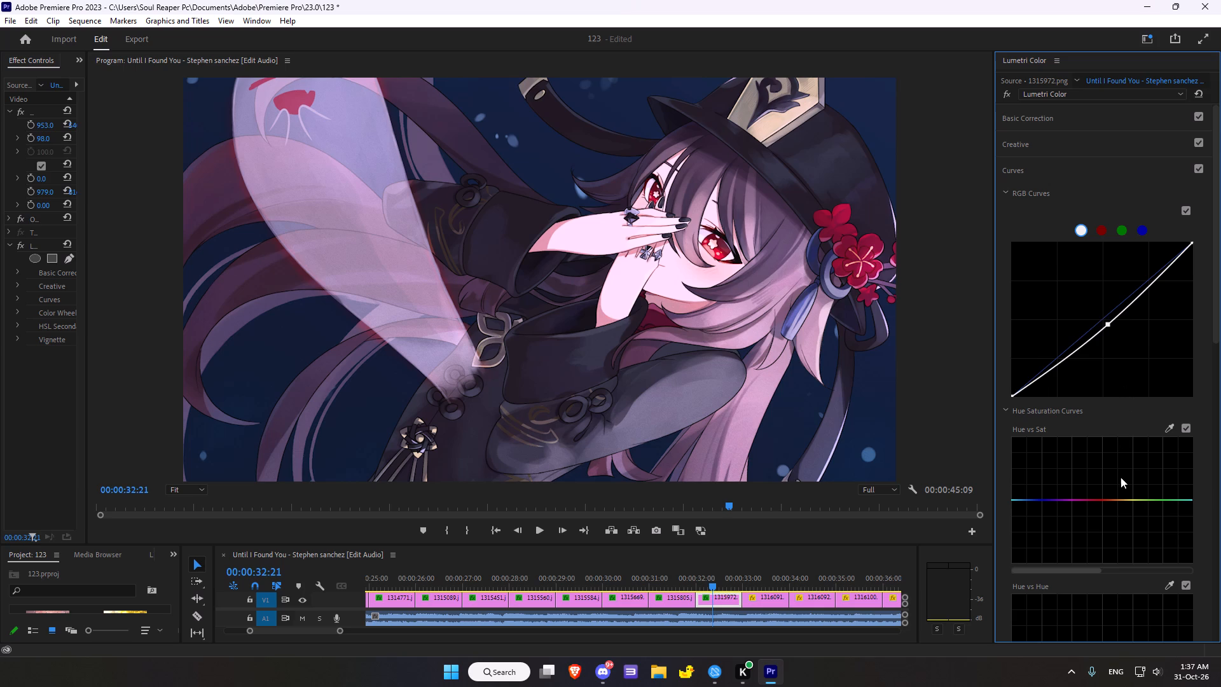
Sample the red flower on the hat for Hue vs Sat and raise the middle point slightly above the baseline.
left_click(1164, 428)
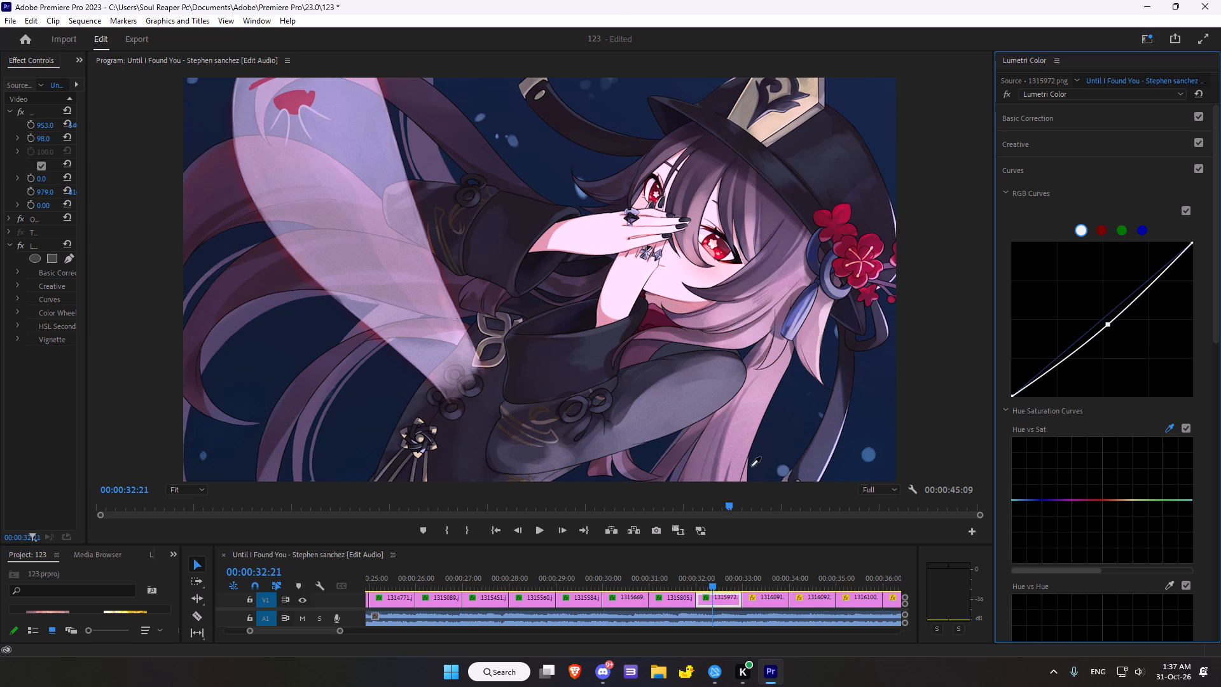
scroll(1098, 473, "down", 9)
scroll(1152, 463, "down", 6)
left_click(841, 228)
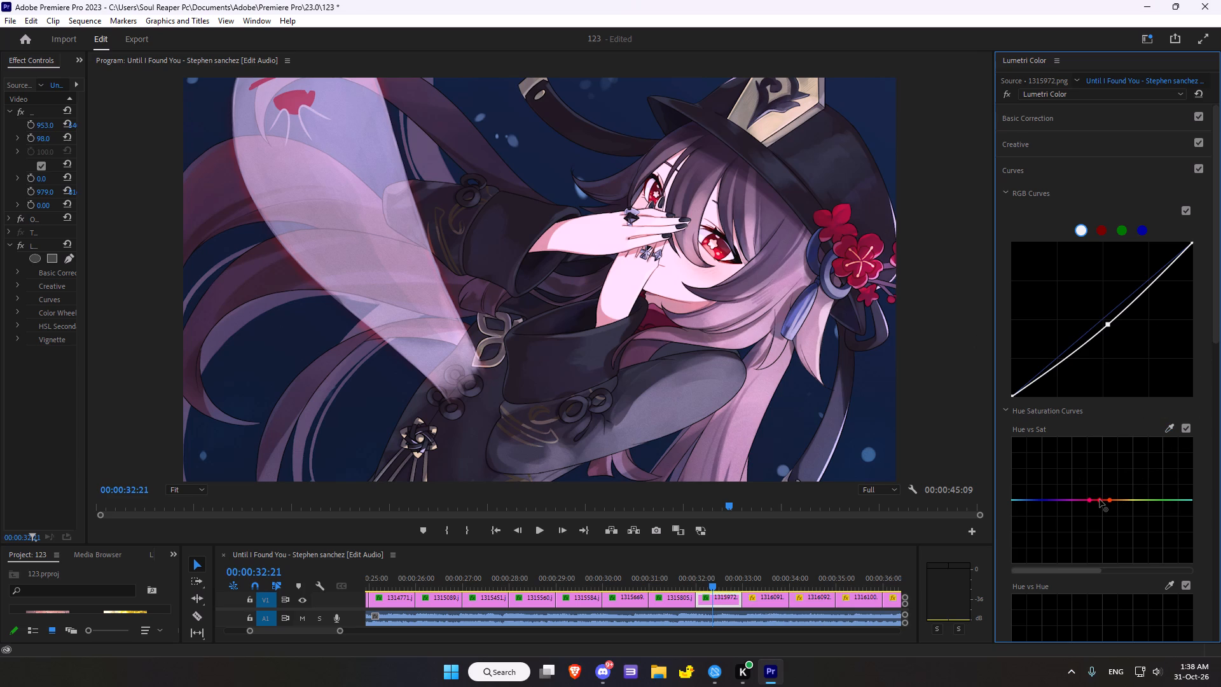
left_click_drag(1100, 500, 1100, 488)
Give the clip a vignette with Amount -0.1, Midpoint 29.9, Roundness 63.0 and Feather 46.7.
scroll(1214, 331, "down", 5)
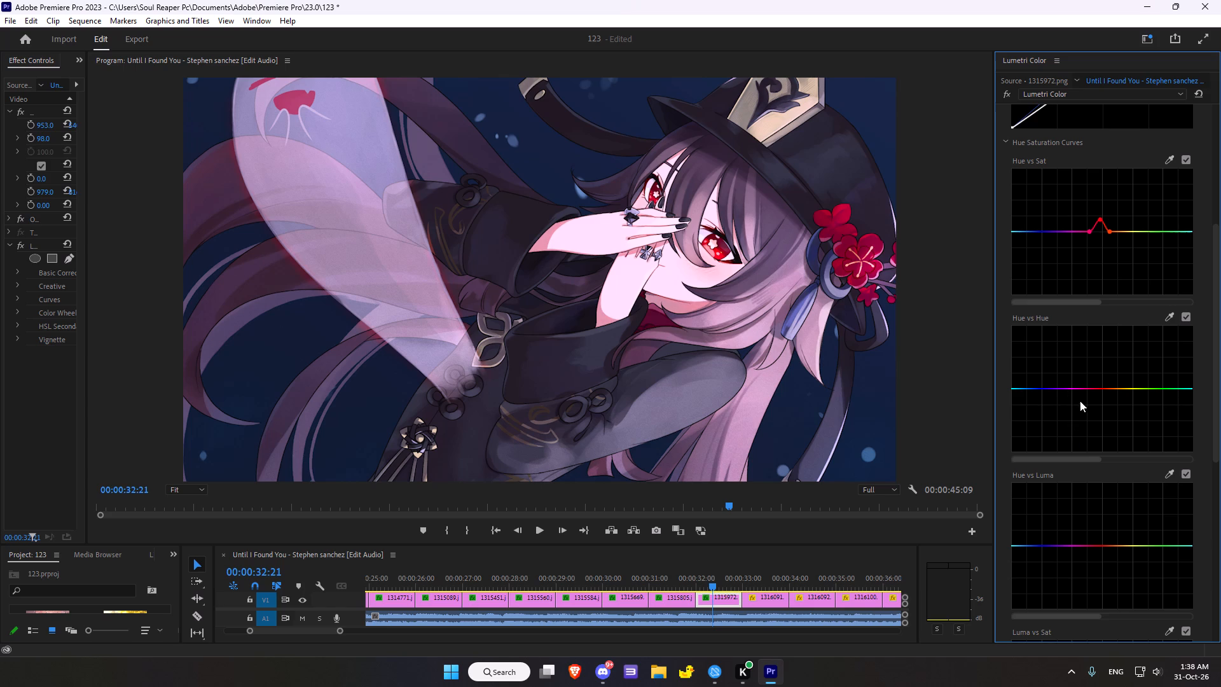
scroll(1056, 377, "down", 7)
scroll(1126, 359, "down", 7)
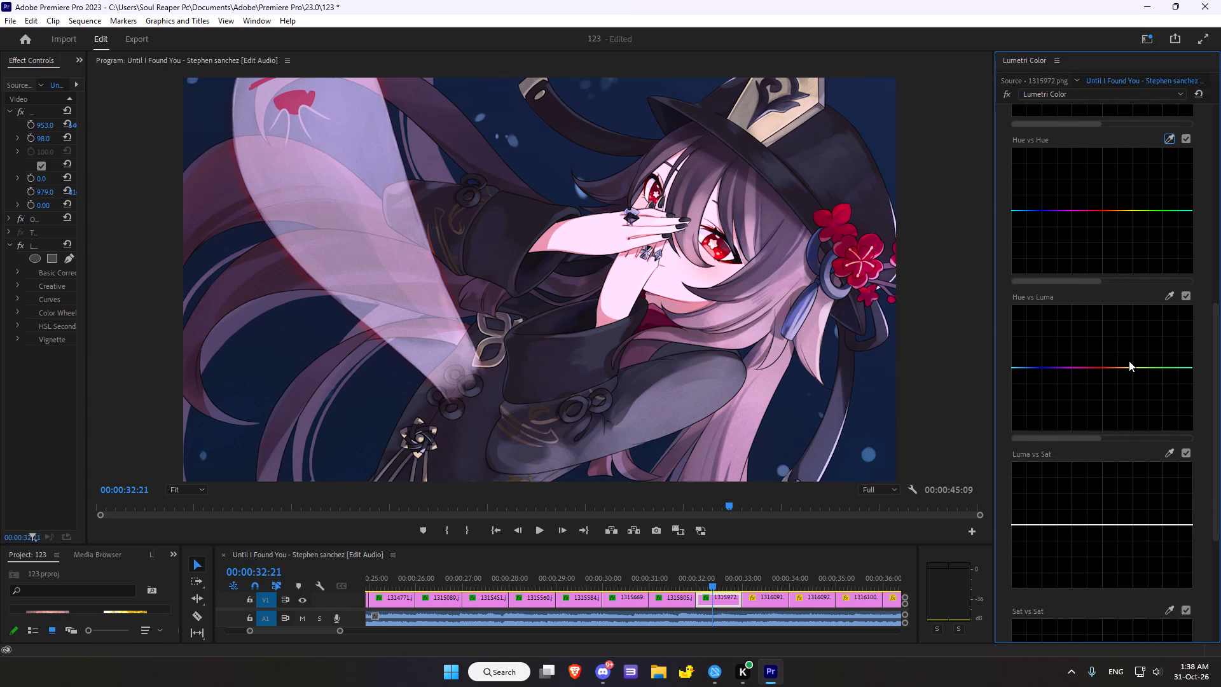
scroll(1129, 361, "down", 12)
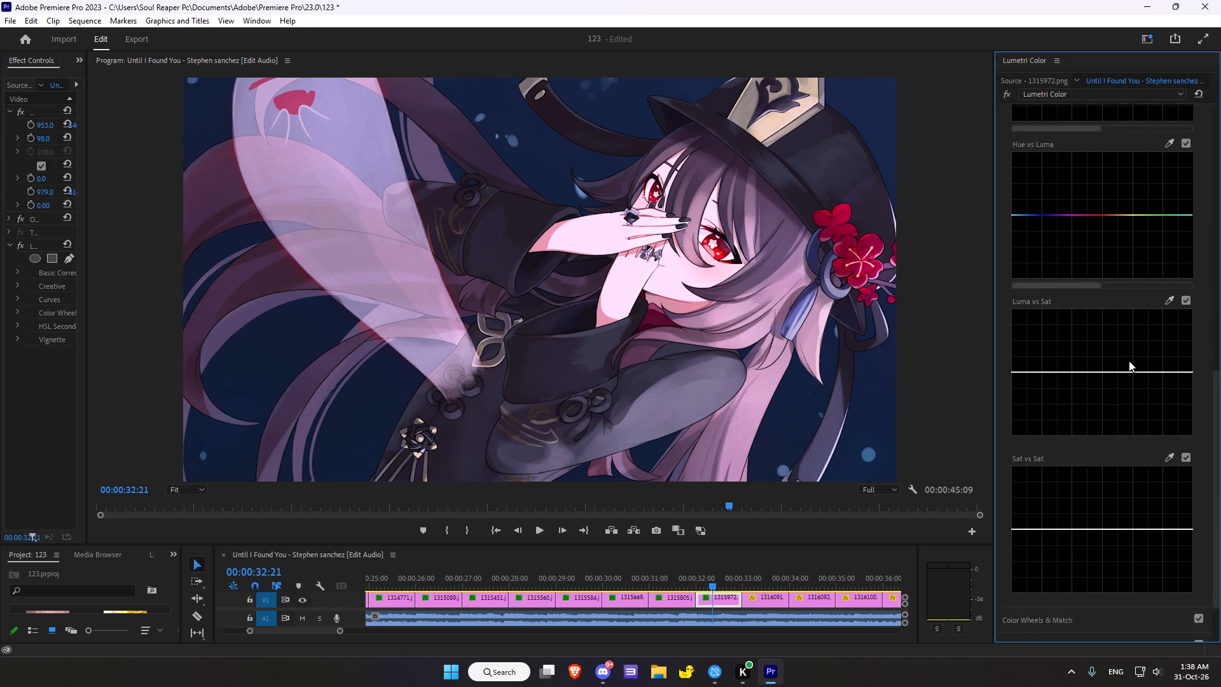
scroll(1130, 361, "down", 8)
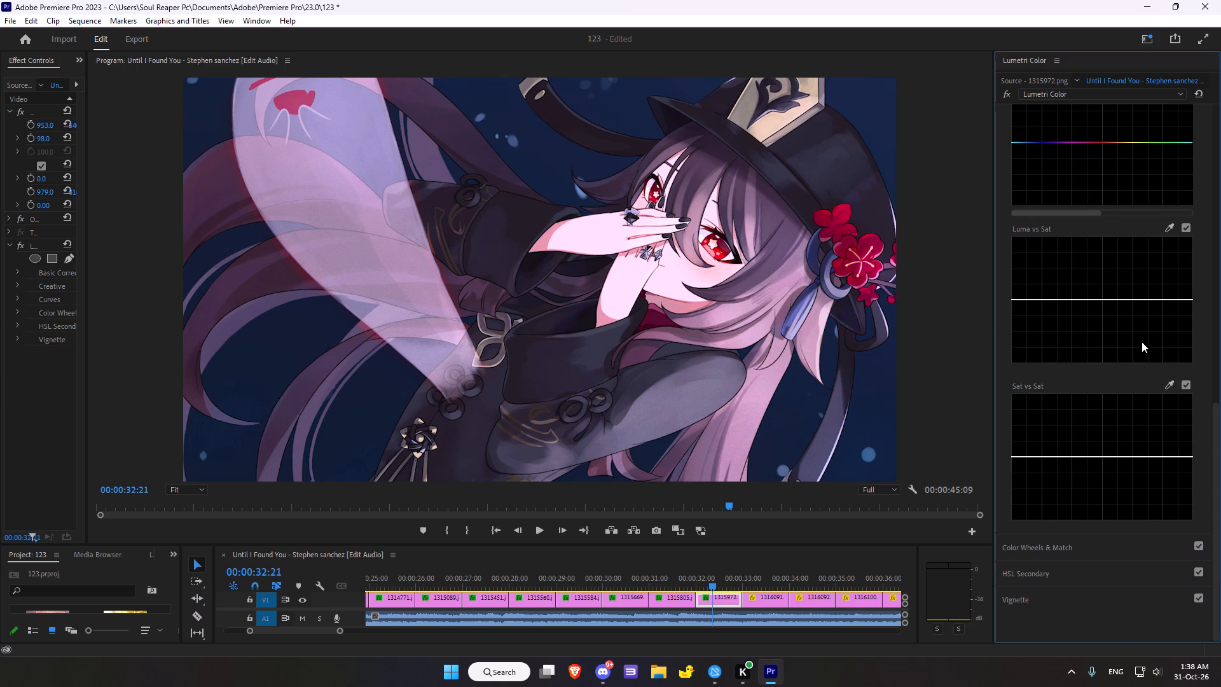
scroll(1138, 338, "down", 7)
scroll(1038, 393, "down", 3)
scroll(1119, 433, "down", 3)
left_click(1026, 601)
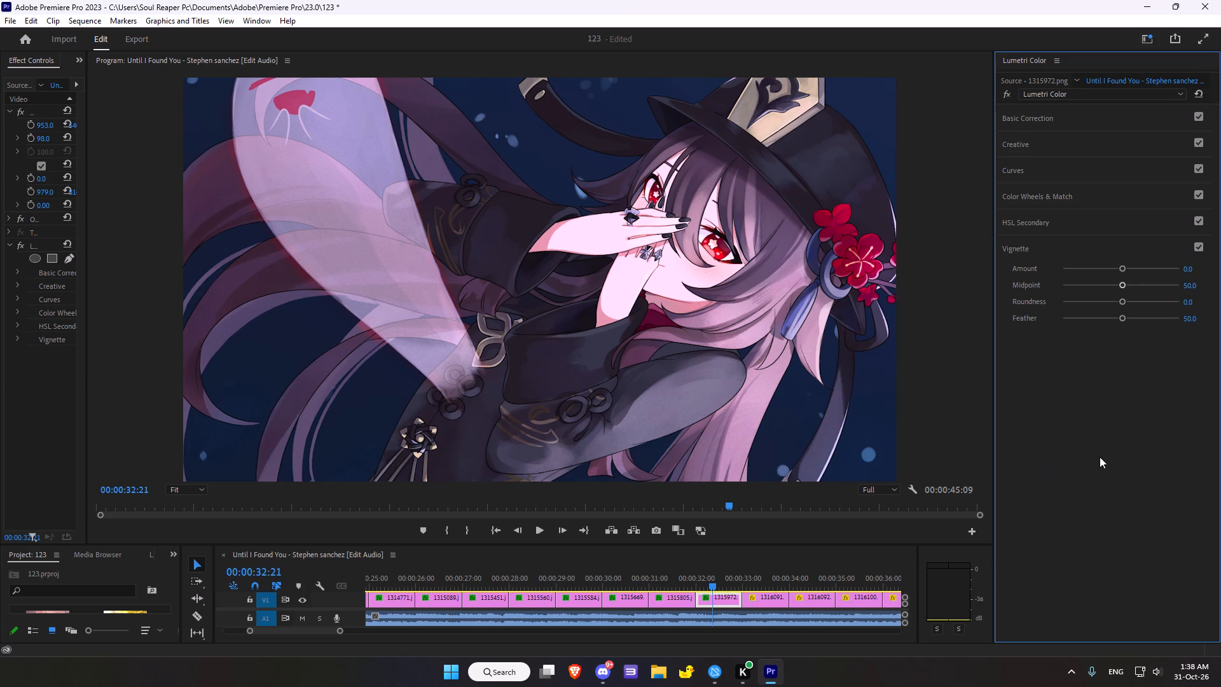
left_click(1121, 267)
left_click_drag(1121, 285, 1096, 289)
left_click_drag(1122, 302, 1157, 304)
left_click_drag(1127, 318, 1116, 319)
Move the playhead to 00:00:33:17 on the ungraded 1316091.png clip.
scroll(873, 424, "down", 6)
scroll(873, 424, "up", 4)
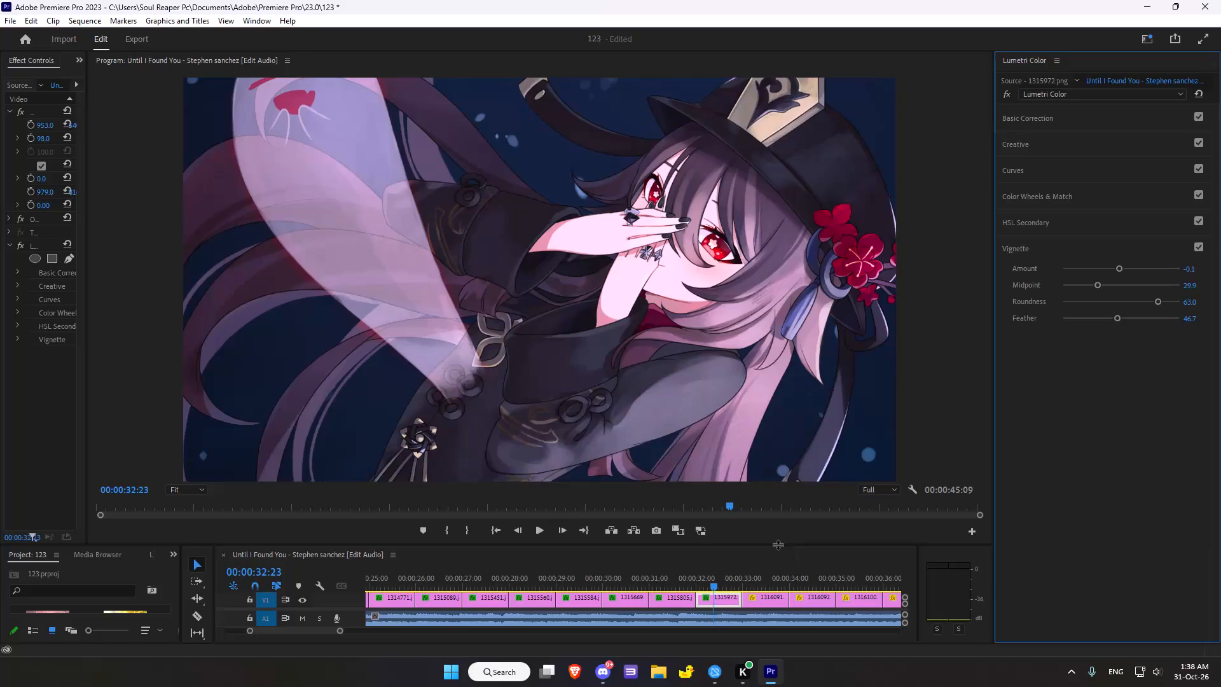
scroll(773, 542, "down", 17)
scroll(782, 503, "down", 18)
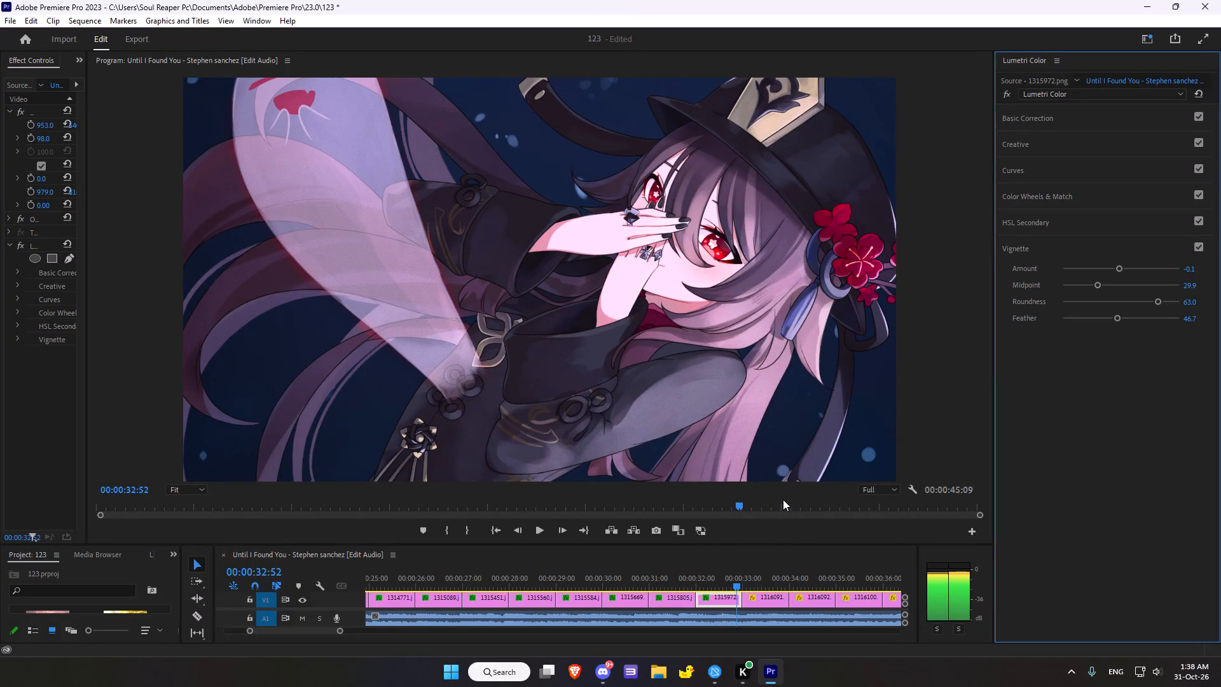
scroll(783, 499, "down", 11)
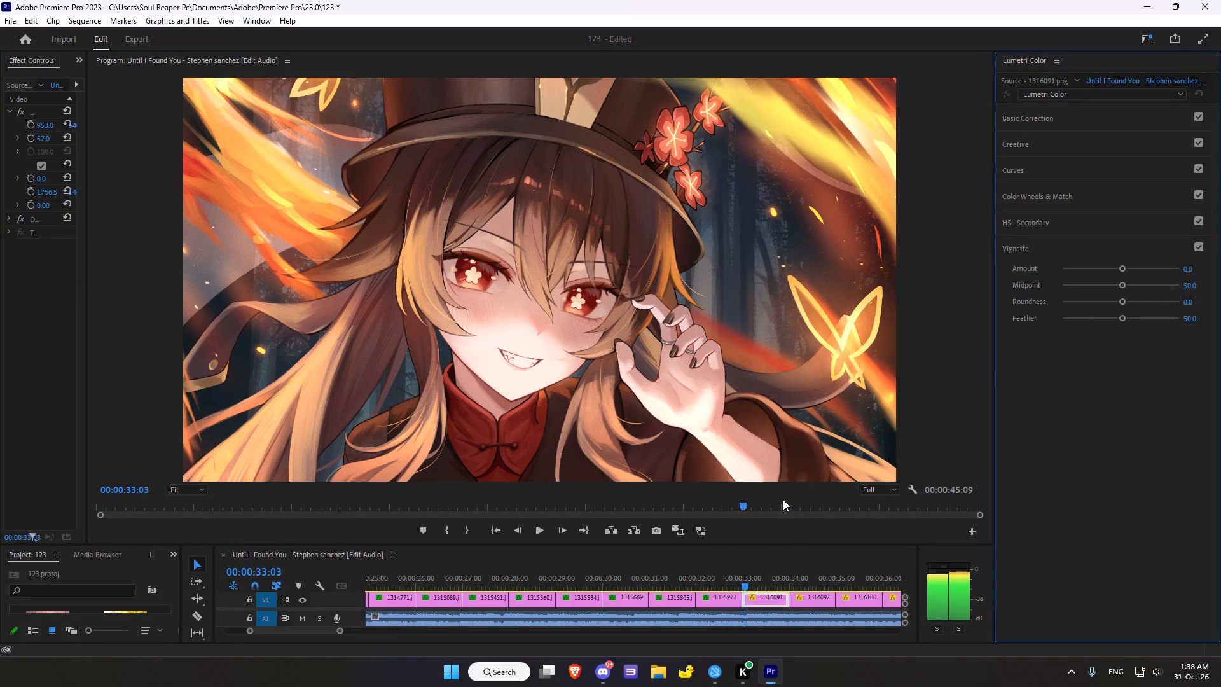
scroll(783, 499, "down", 14)
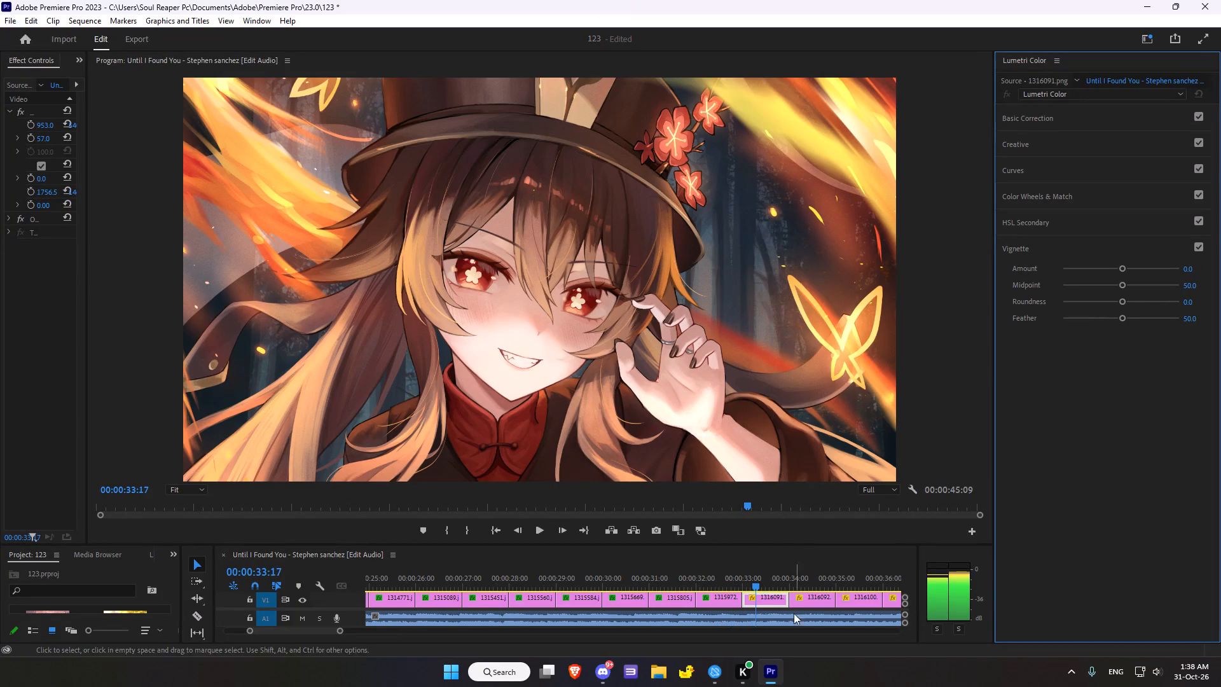
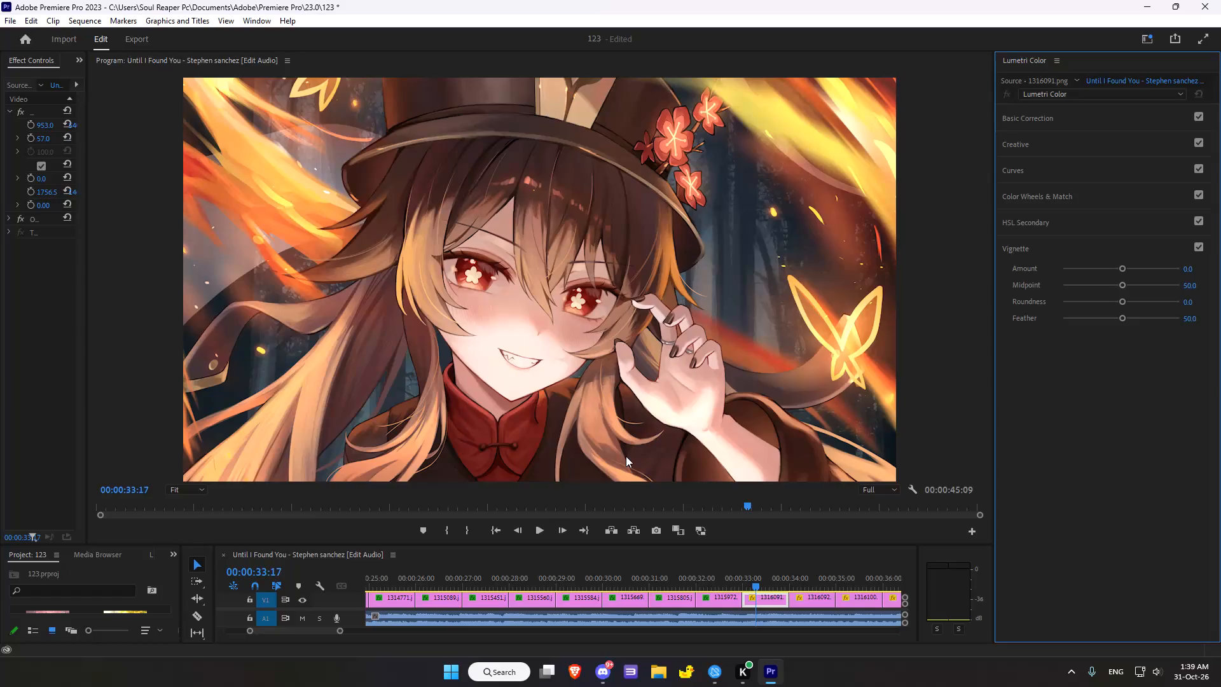
Move the playhead to 00:00:33:33 within the 1316091.png clip.
left_click(978, 450)
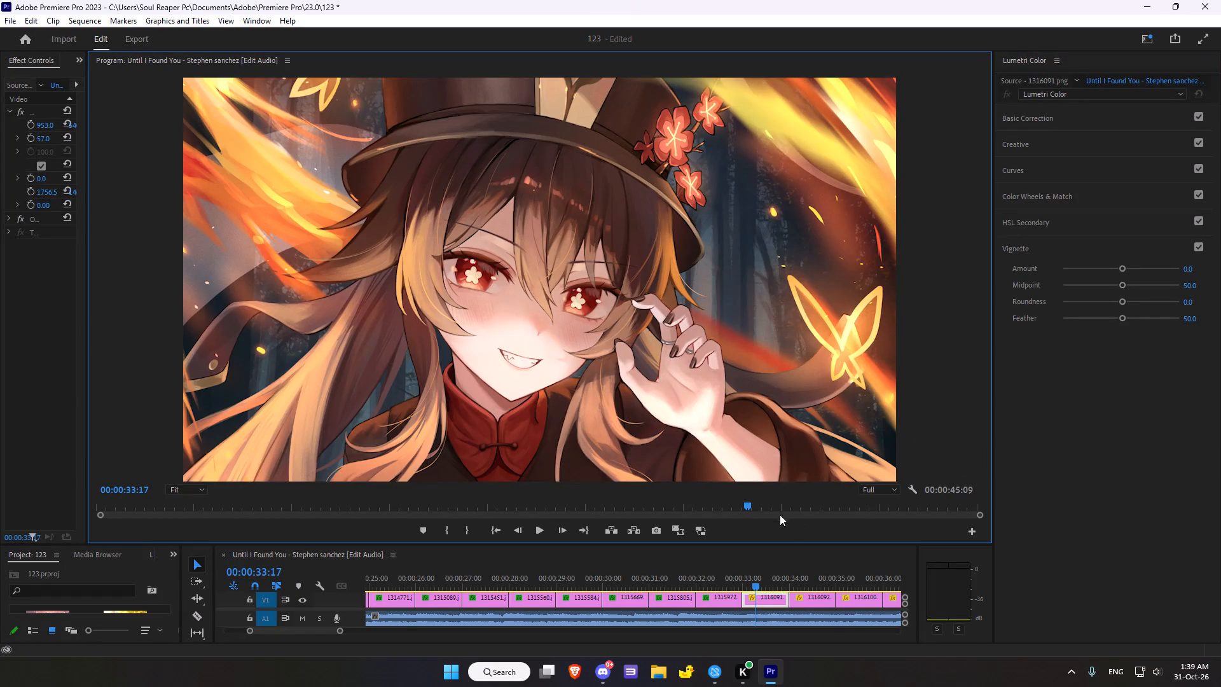
left_click(751, 508)
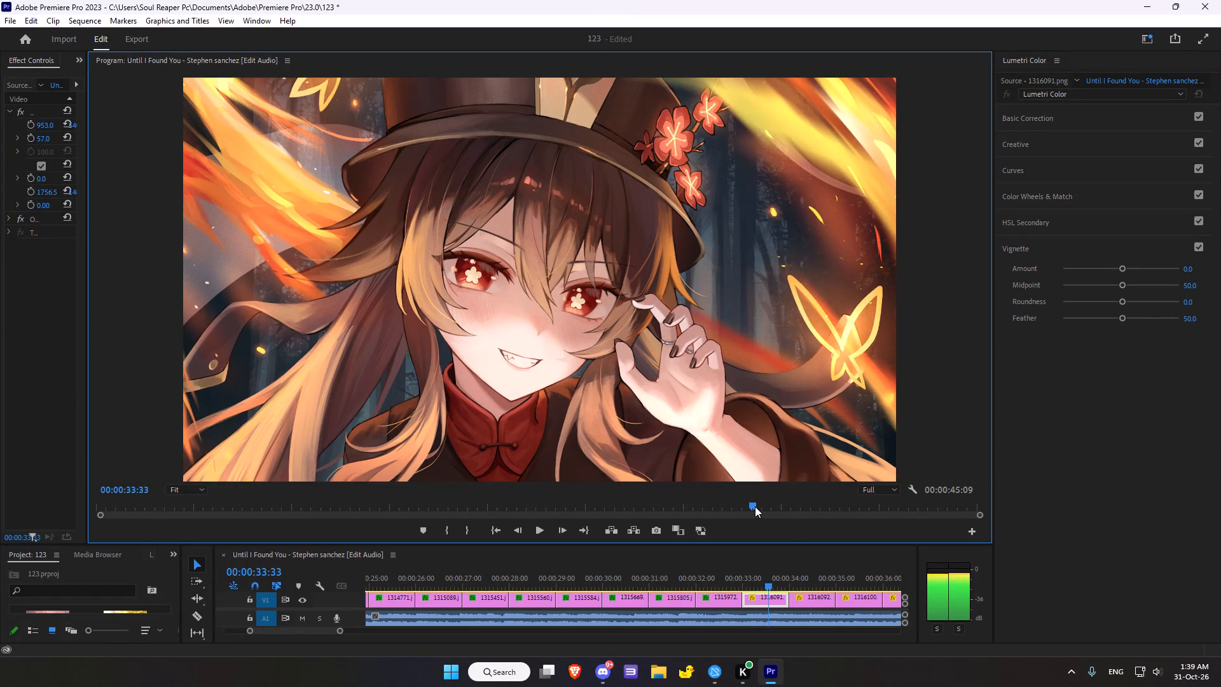
In Basic Correction, set the clip's Temperature to 10.9, Tint to -1.1 and Saturation to 97.8.
left_click(1040, 113)
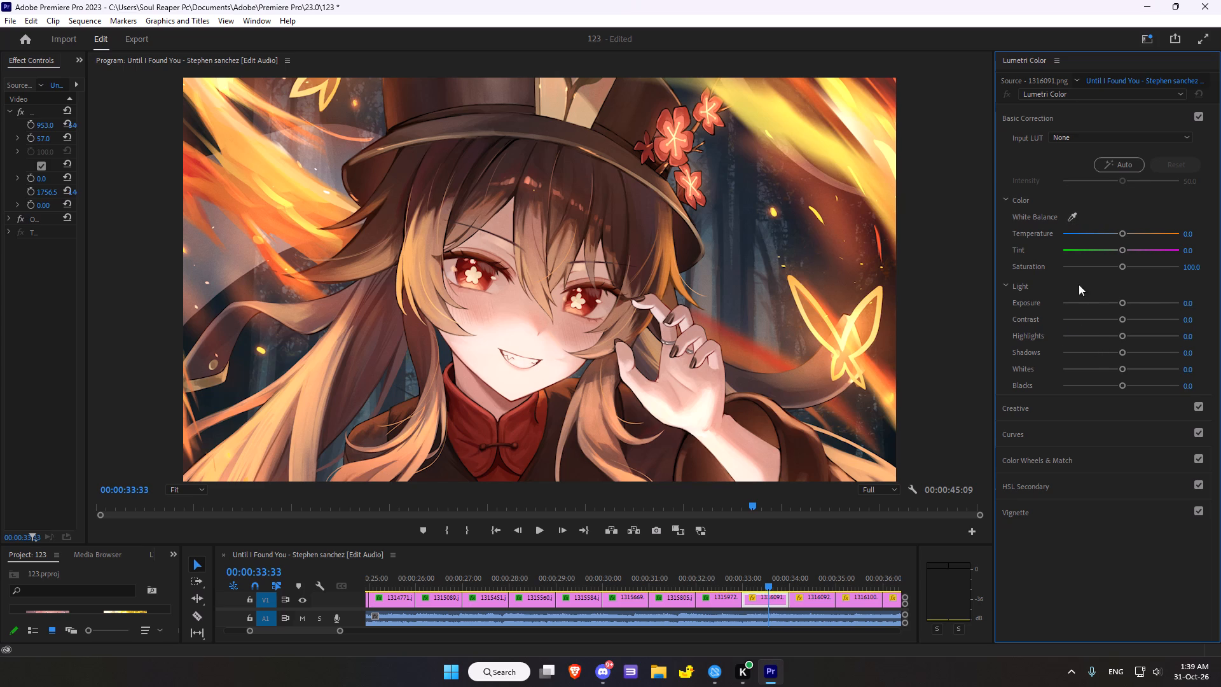
left_click_drag(1124, 232, 1107, 233)
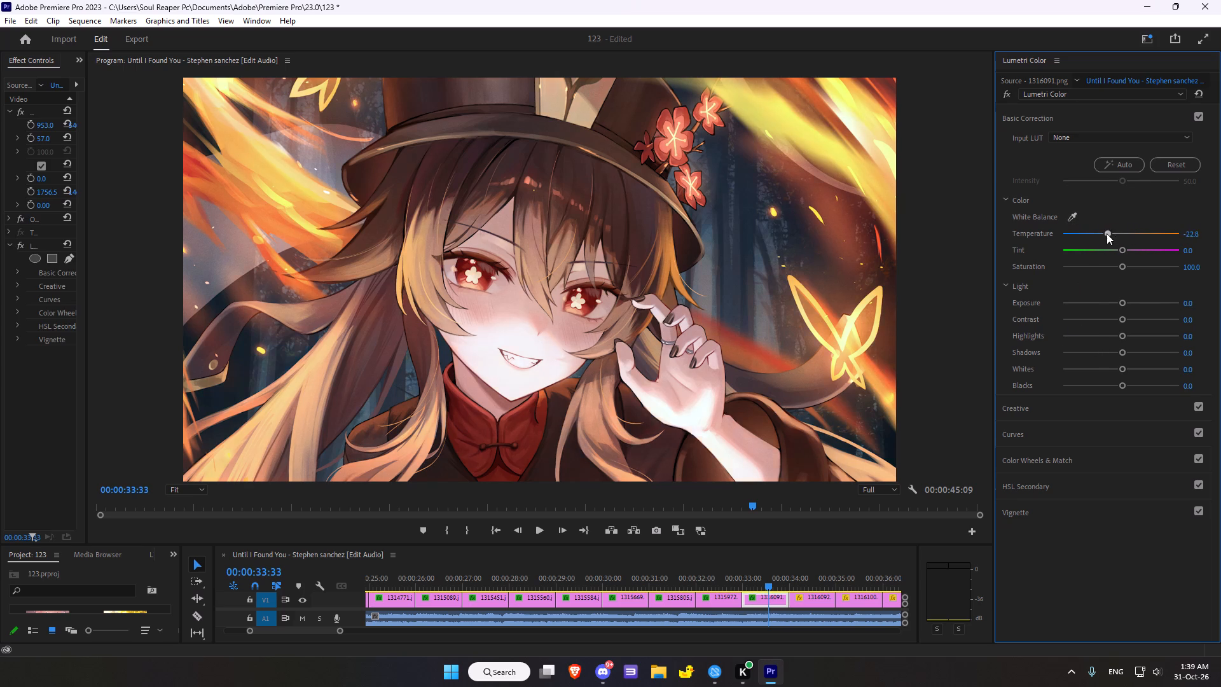
left_click_drag(1107, 233, 1136, 234)
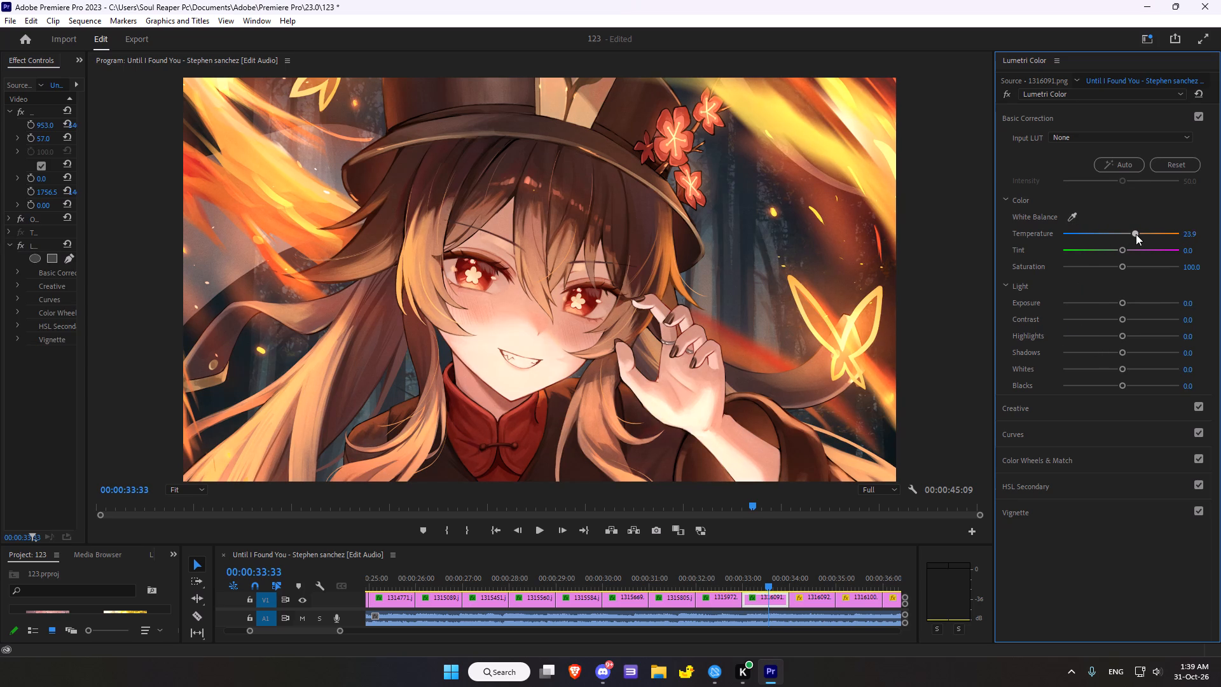
left_click_drag(1136, 234, 1126, 239)
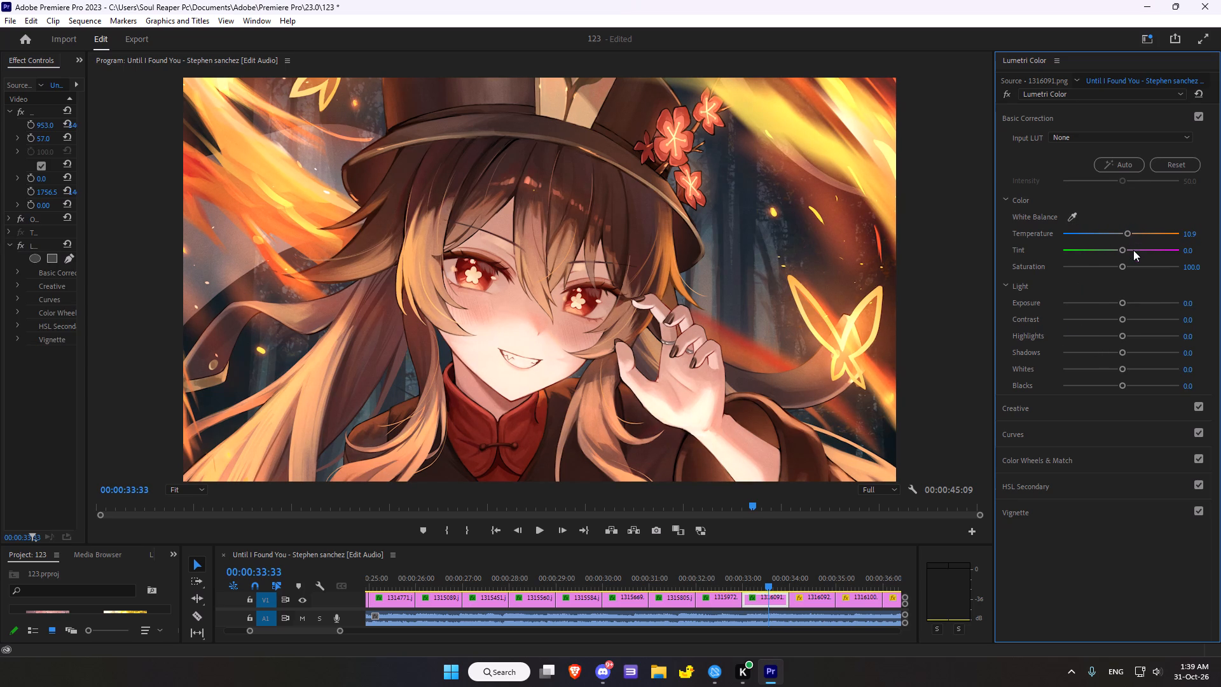
left_click(1122, 252)
left_click(1122, 268)
Adjust the clip's Light values to Exposure -0.4, Contrast 9.8, Shadows -1.1, Whites 14.1 and Blacks -3.3.
left_click(1121, 304)
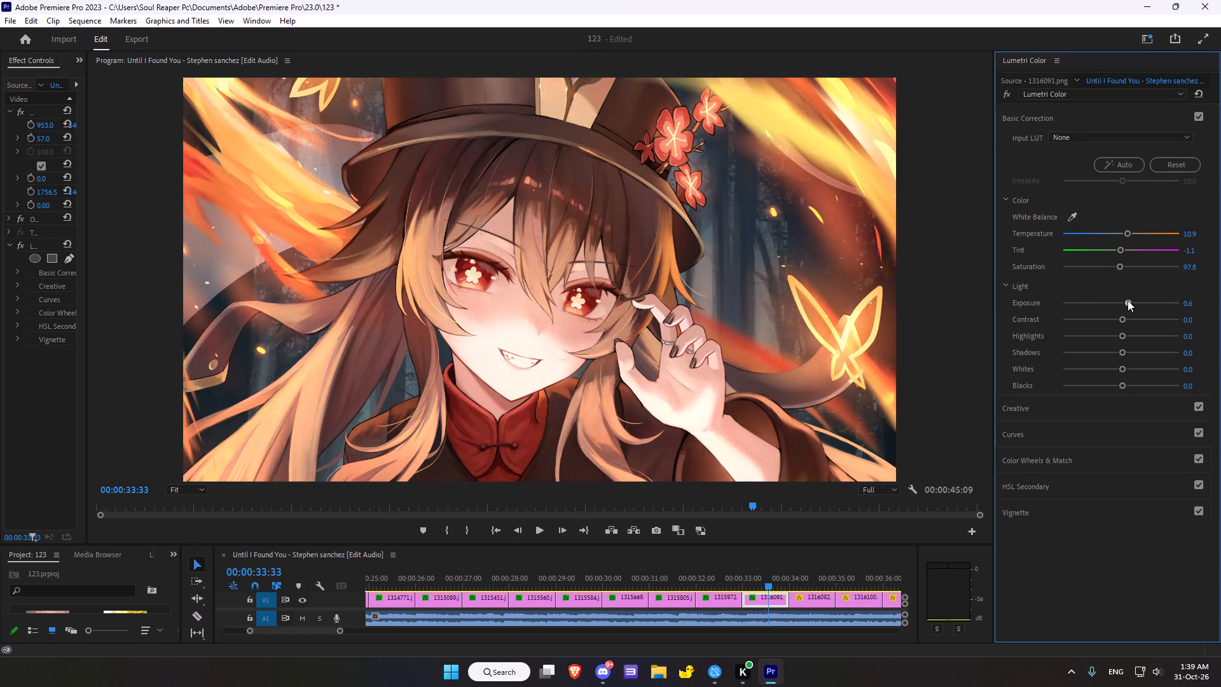
left_click(1122, 318)
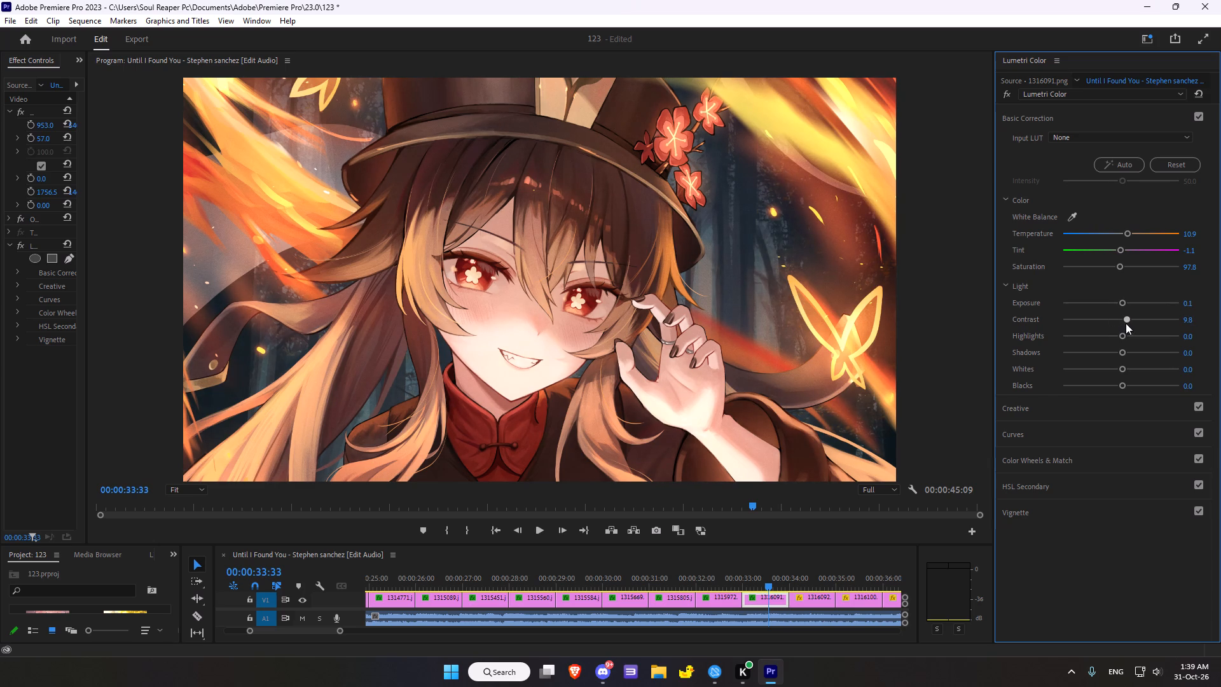
left_click(1120, 301)
left_click(1124, 337)
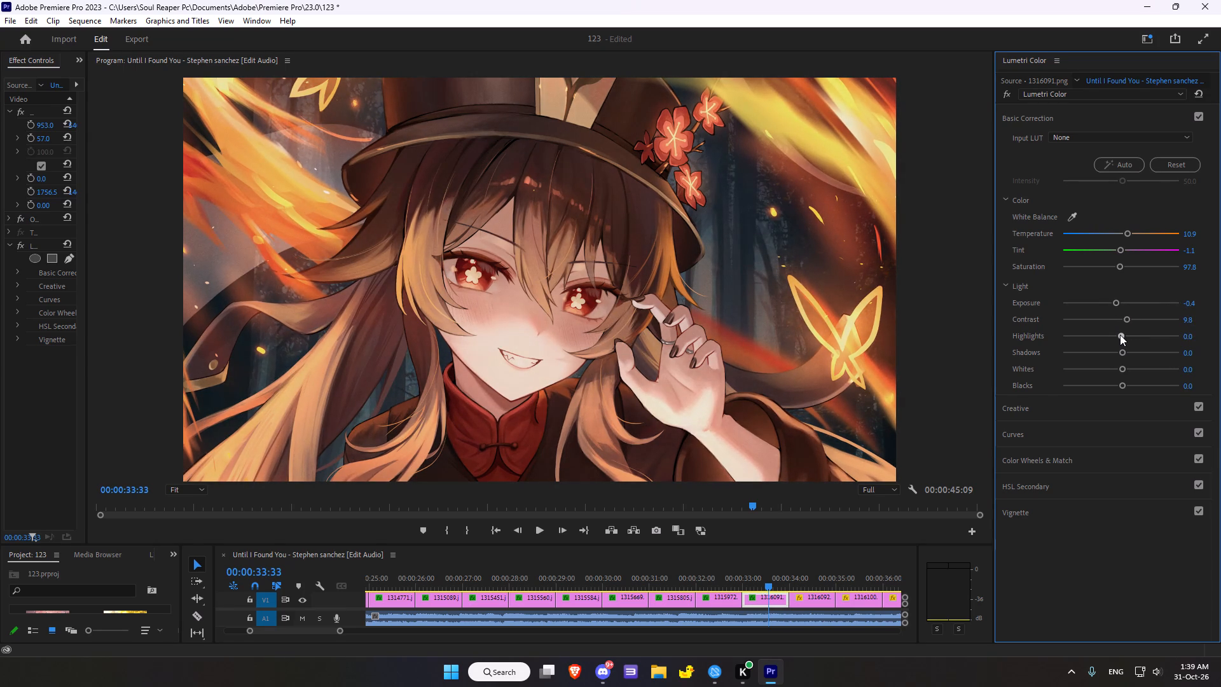
left_click(1121, 352)
left_click(1124, 372)
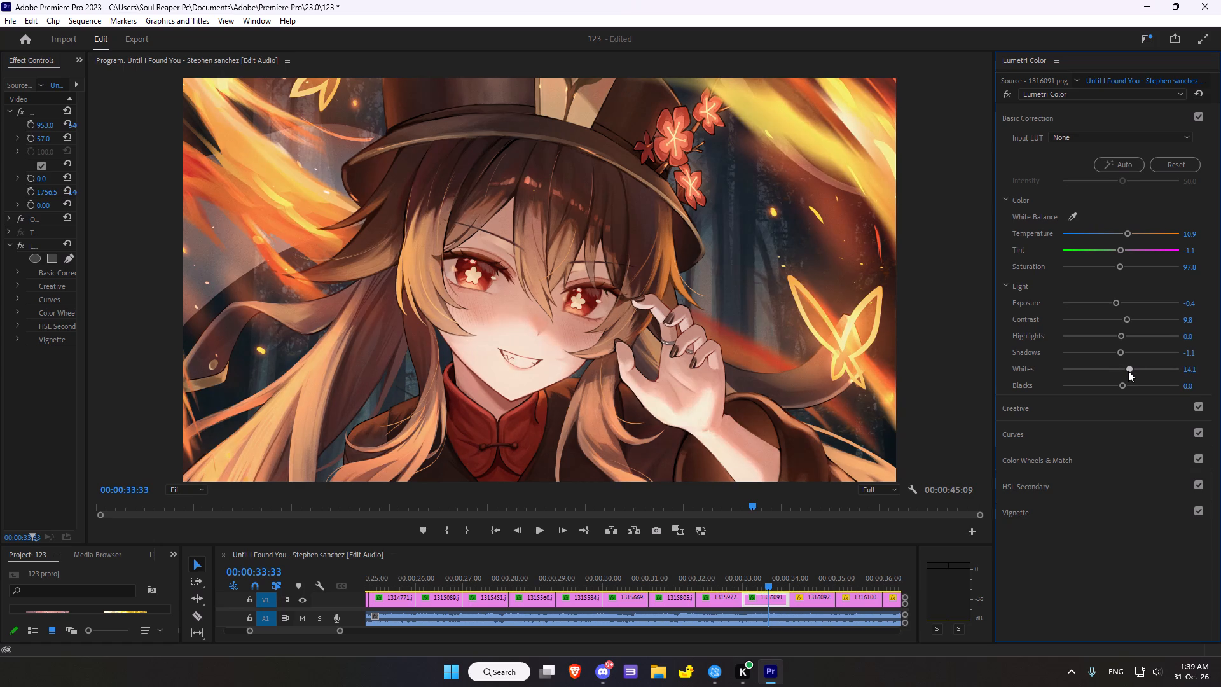
left_click_drag(1124, 385, 1129, 382)
left_click_drag(1129, 382, 1118, 384)
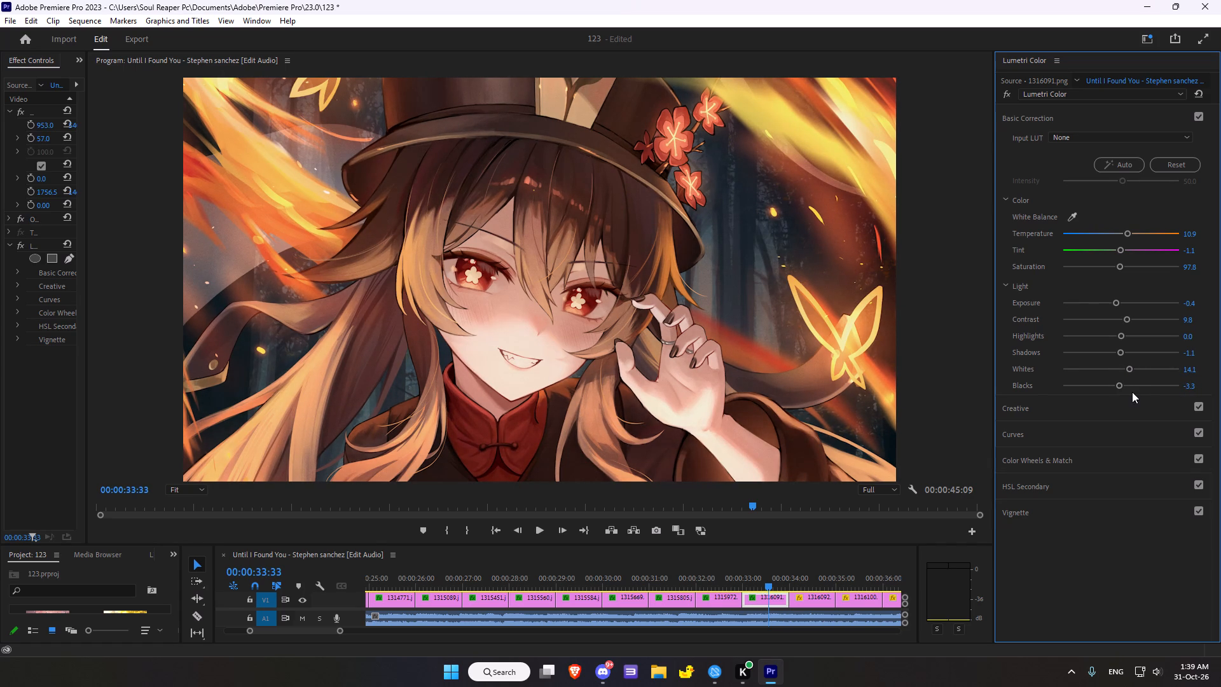
In the Creative adjustments, set Sharpen to 100.0, Vibrance to -2.2 and Saturation to 109.8.
left_click(1027, 403)
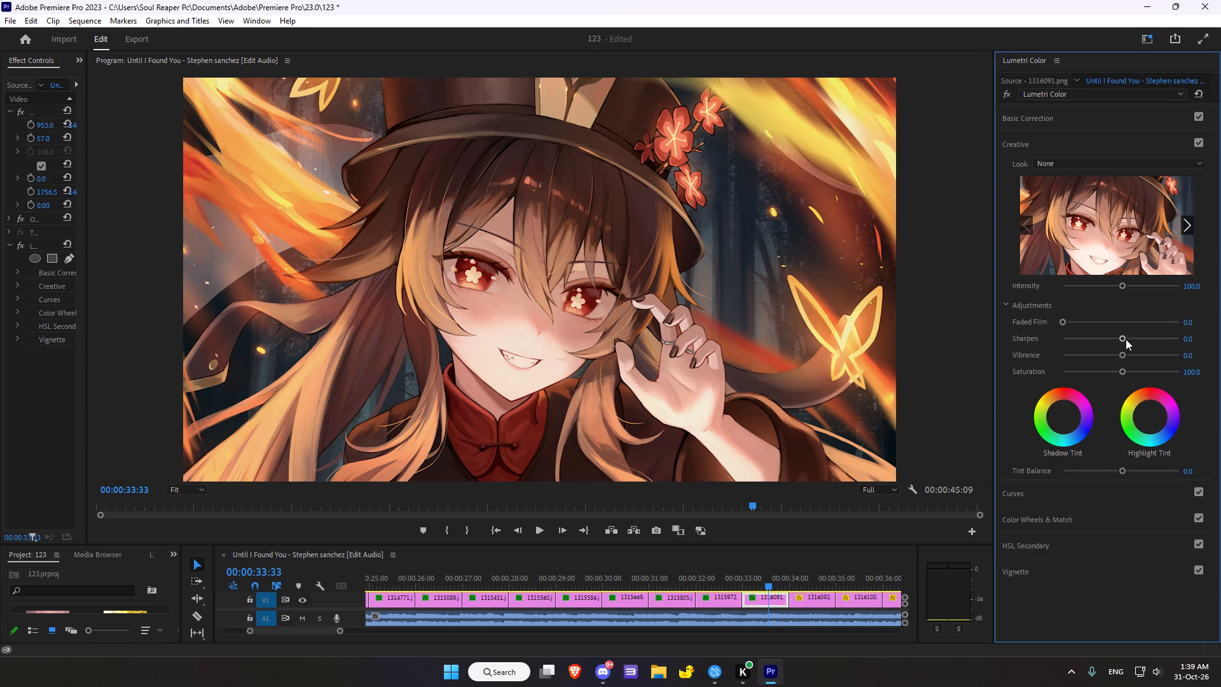
left_click_drag(1123, 340, 1135, 343)
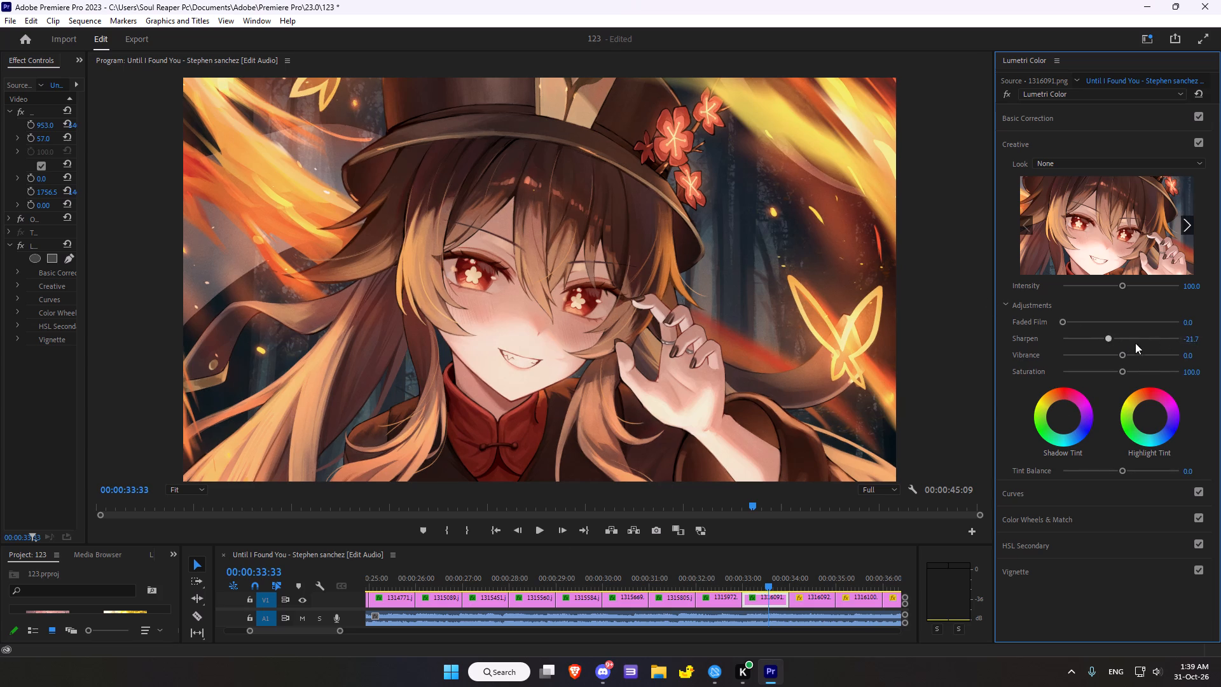
left_click_drag(1135, 343, 1183, 342)
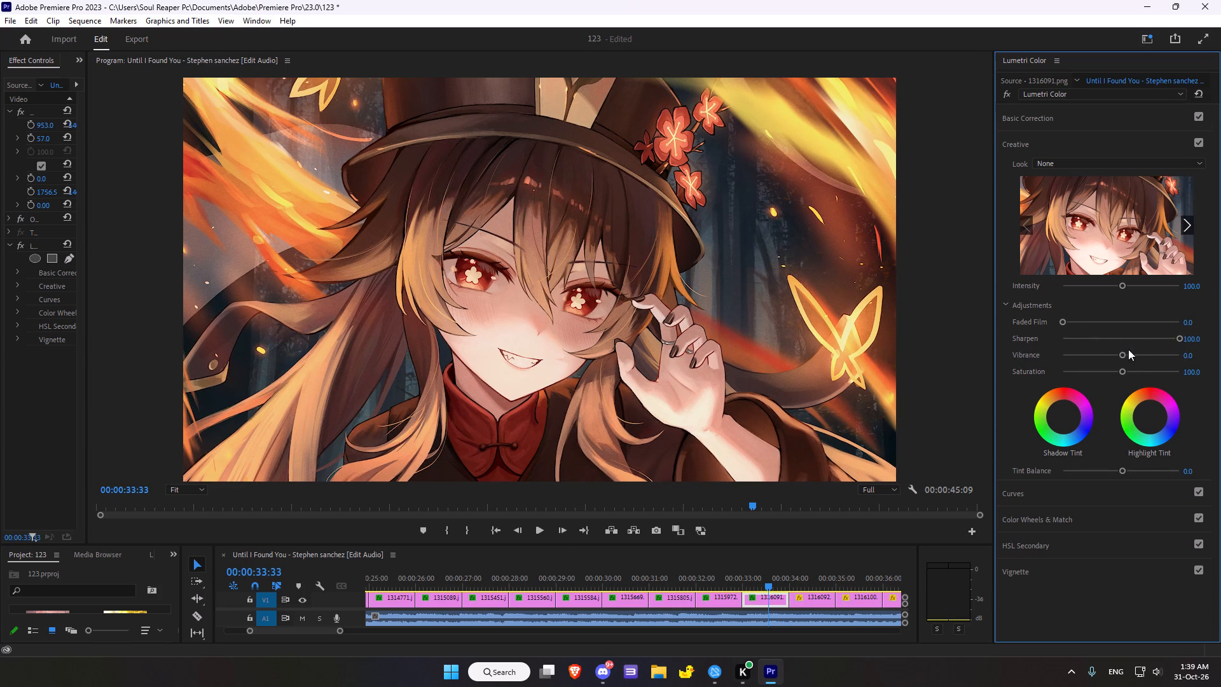
left_click(1123, 355)
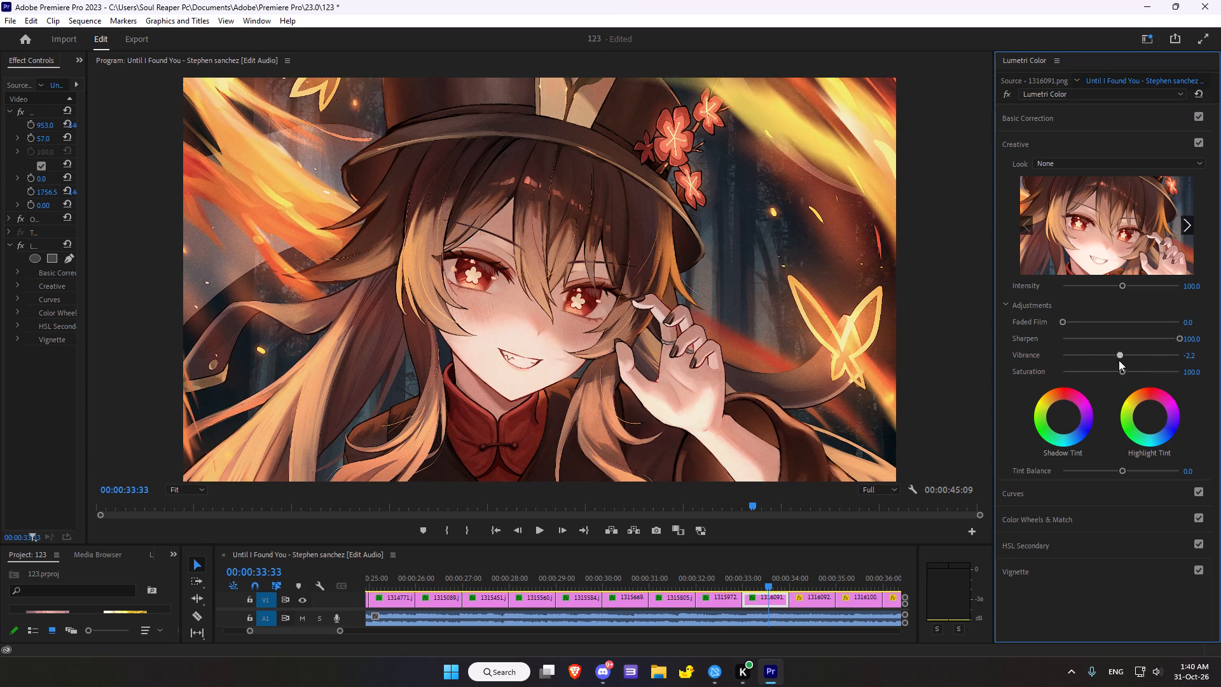
left_click(1124, 371)
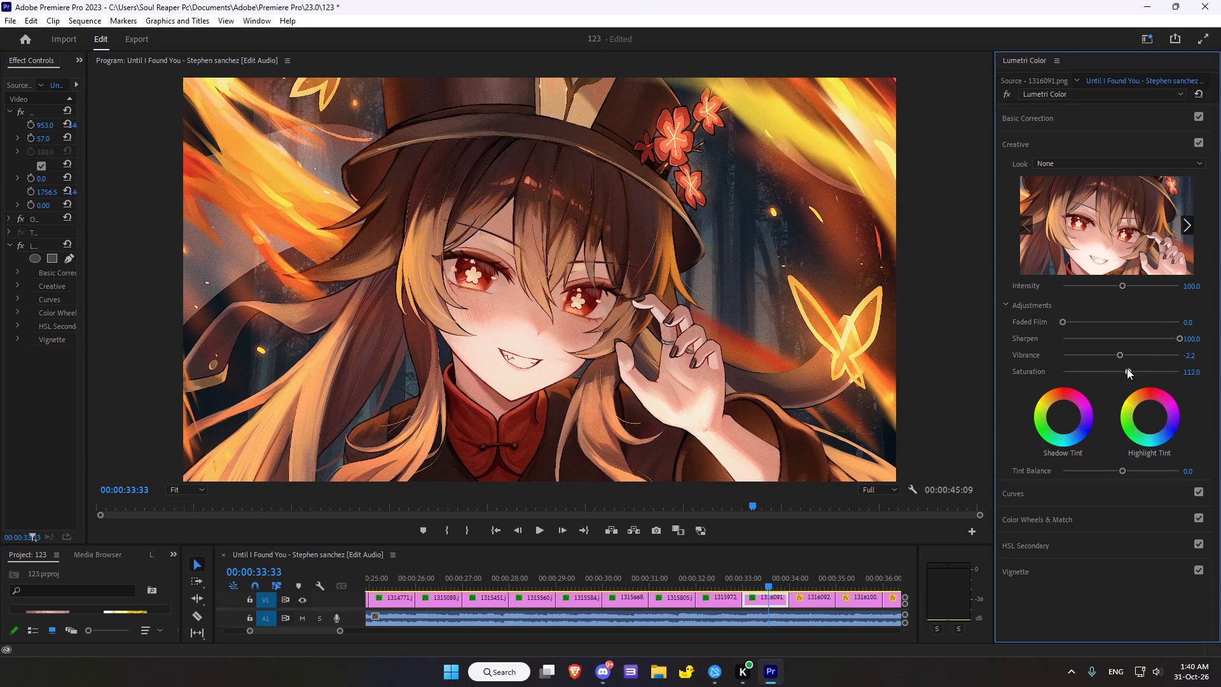
scroll(1130, 354, "down", 3)
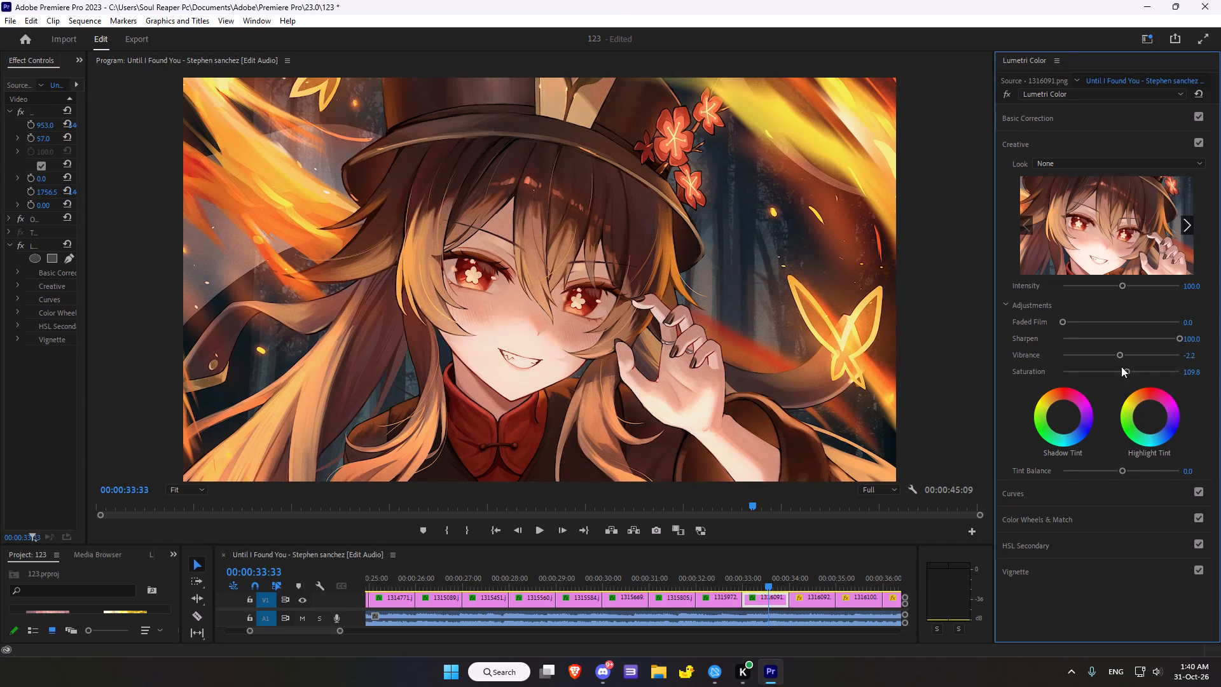
Nudge the Shadow Tint and Highlight Tint colour wheels very slightly off neutral.
left_click_drag(1065, 418, 1086, 397)
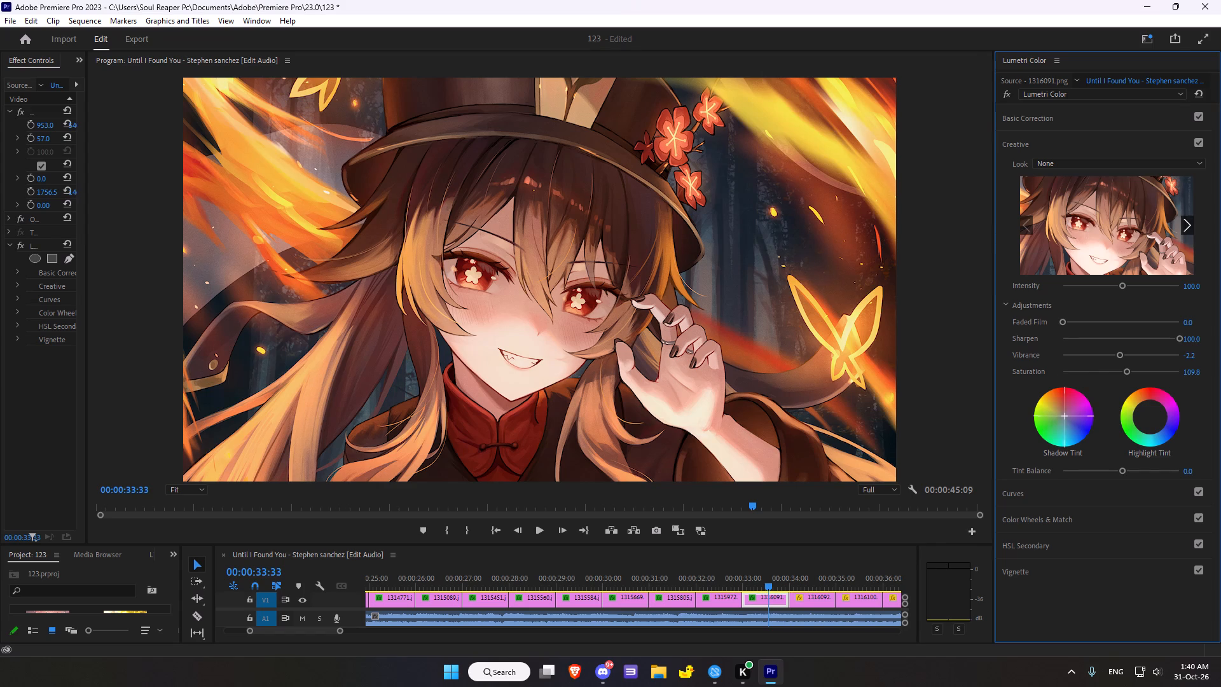
left_click_drag(1086, 397, 1053, 408)
left_click_drag(1151, 415, 1177, 418)
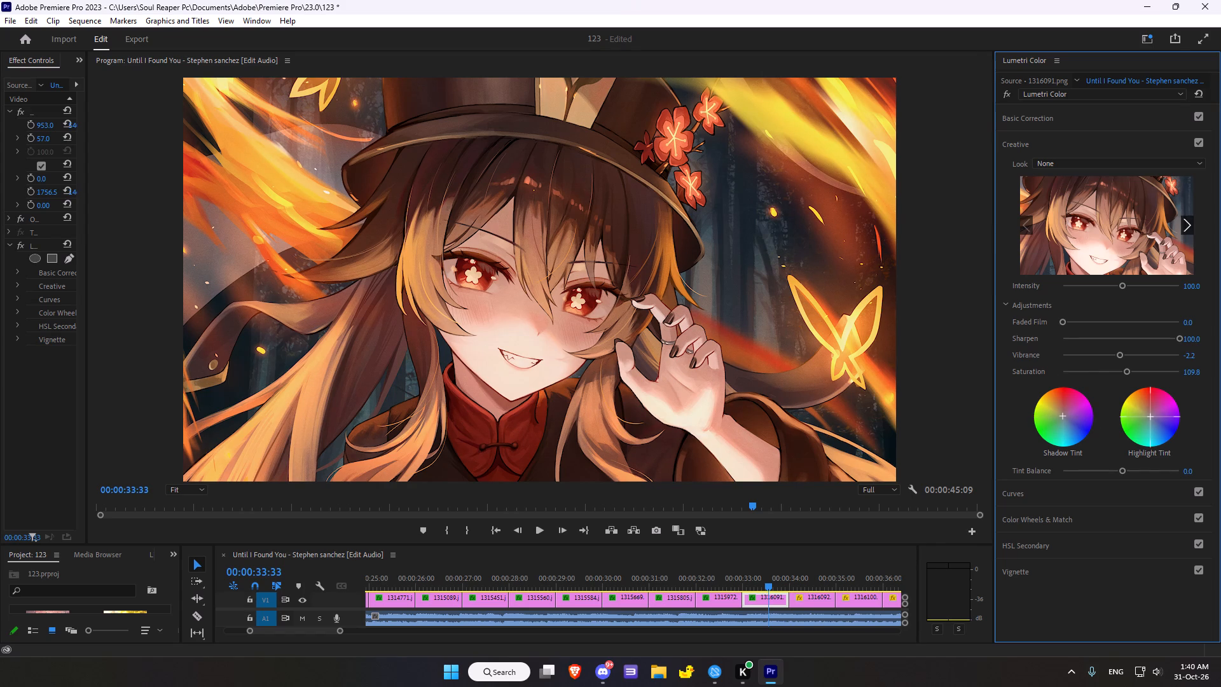
left_click_drag(1177, 418, 1185, 413)
scroll(1073, 487, "down", 2)
Add a midpoint to the white RGB curve and pull it slightly below the diagonal to darken the midtones.
left_click(1022, 493)
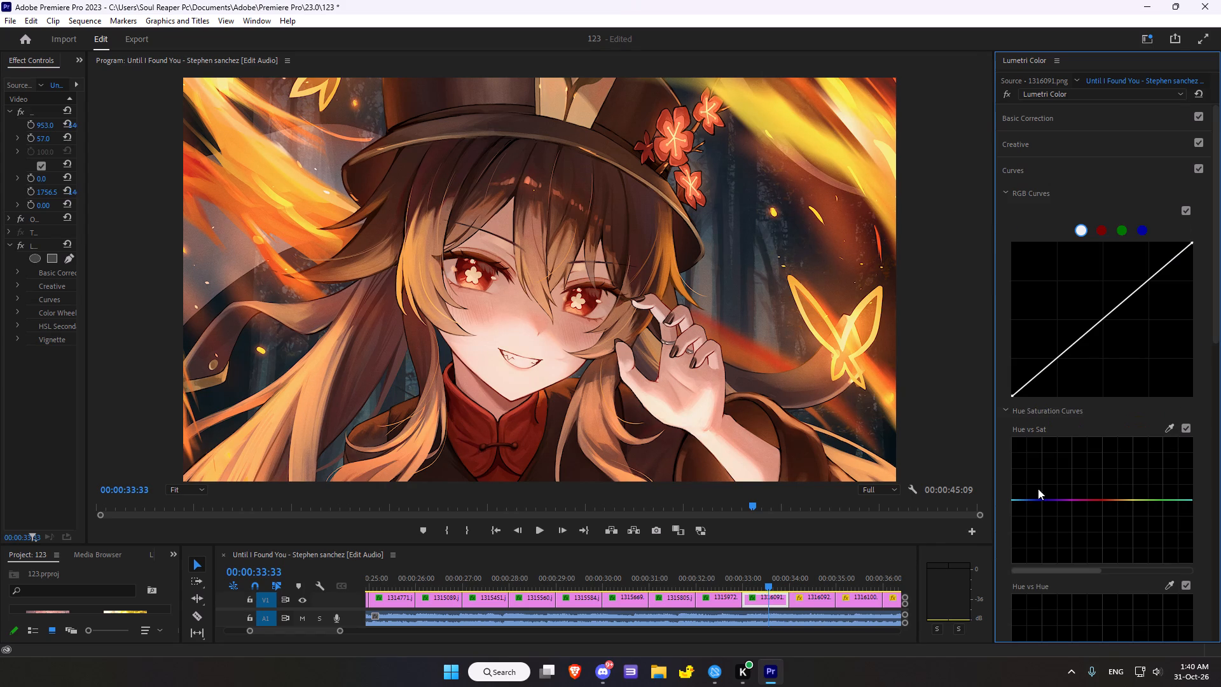
left_click(1103, 320)
left_click(1103, 320)
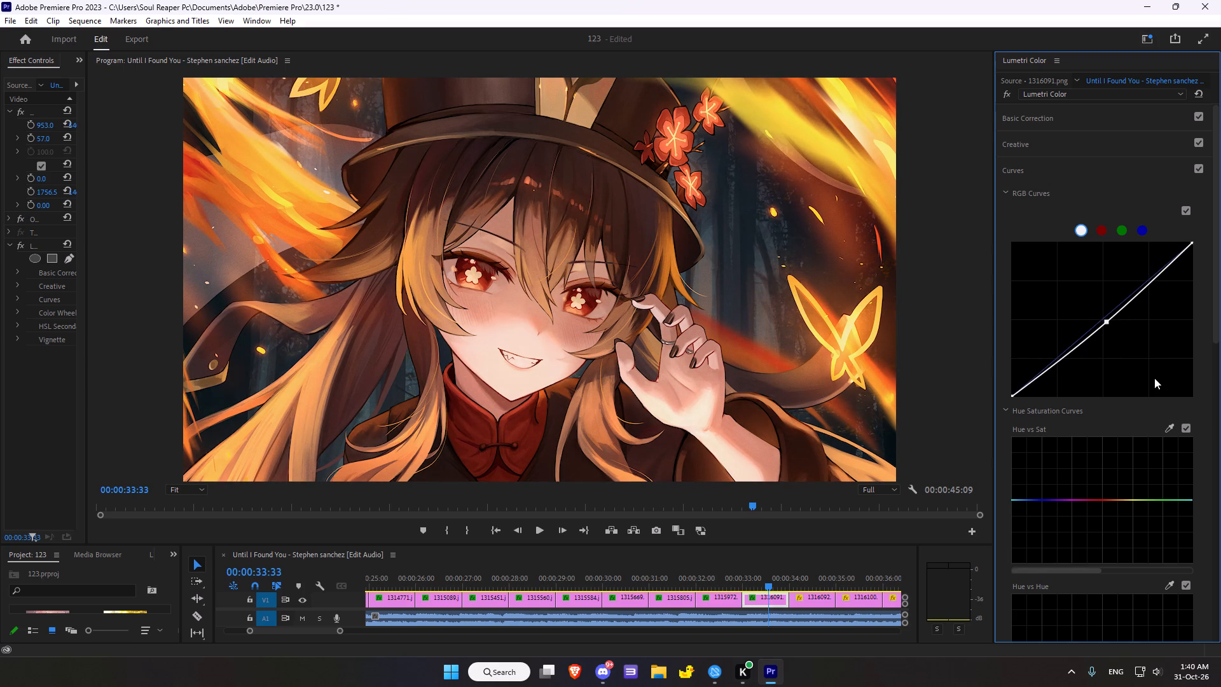
Sample the character's red eye for Hue vs Sat and raise the middle point slightly above the baseline.
scroll(1126, 445, "down", 4)
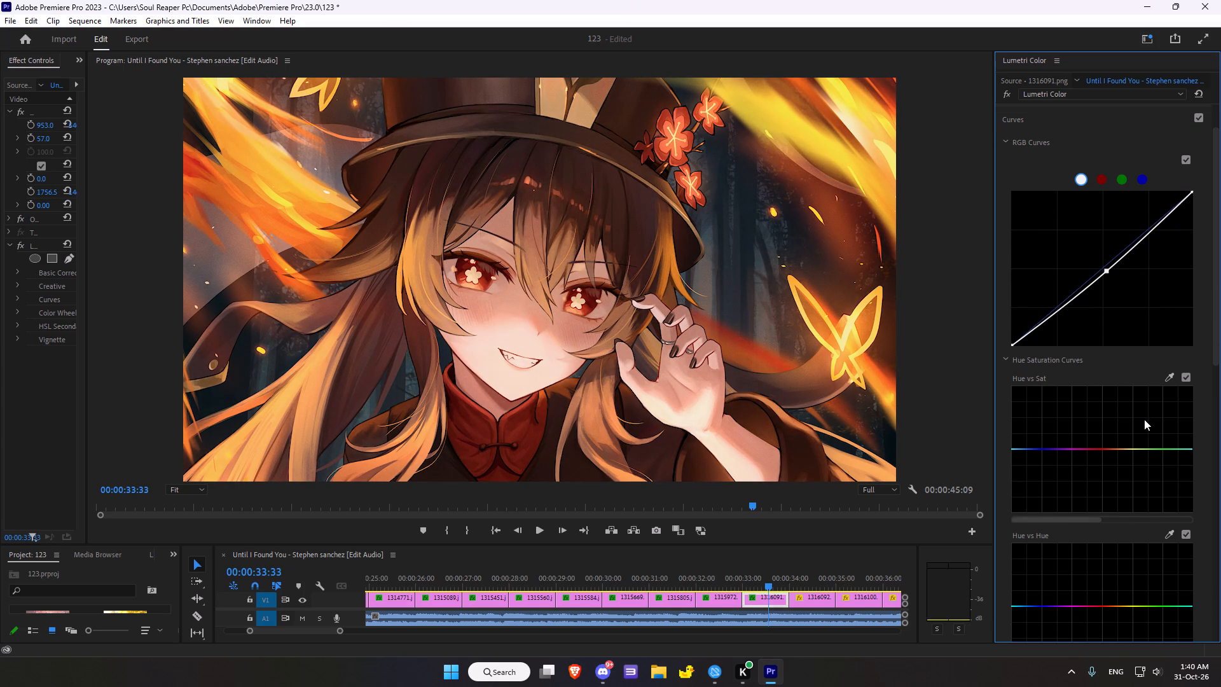
left_click(1167, 376)
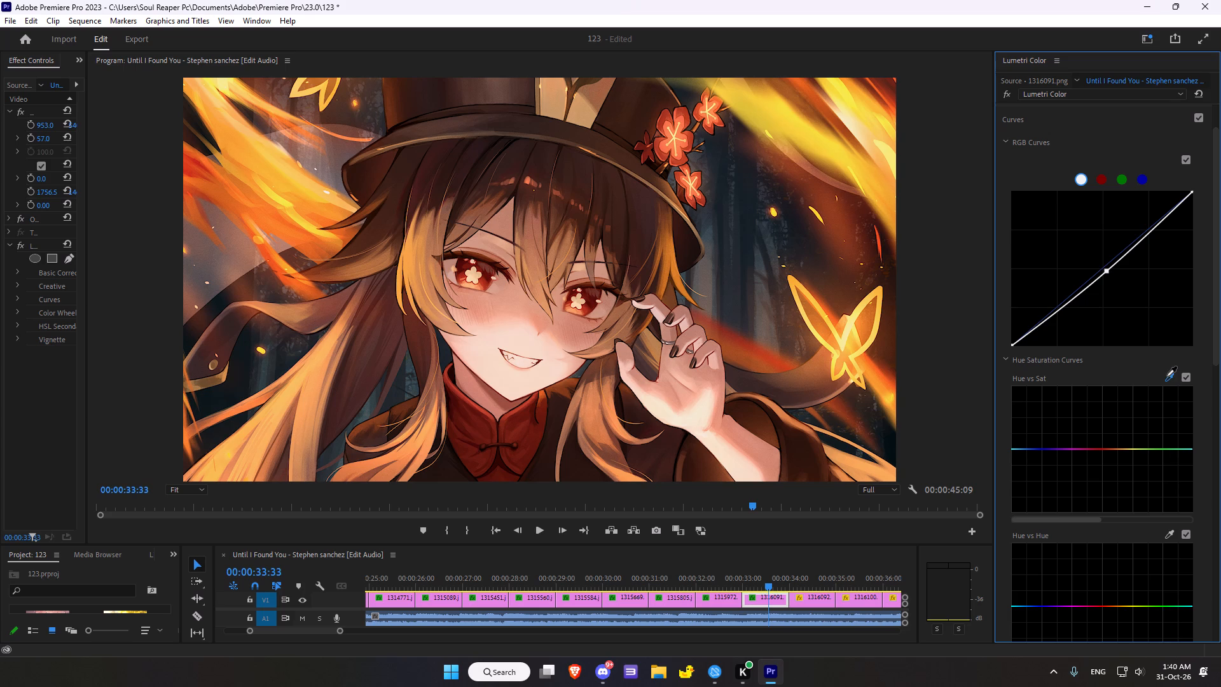
scroll(1100, 435, "down", 4)
left_click(584, 309)
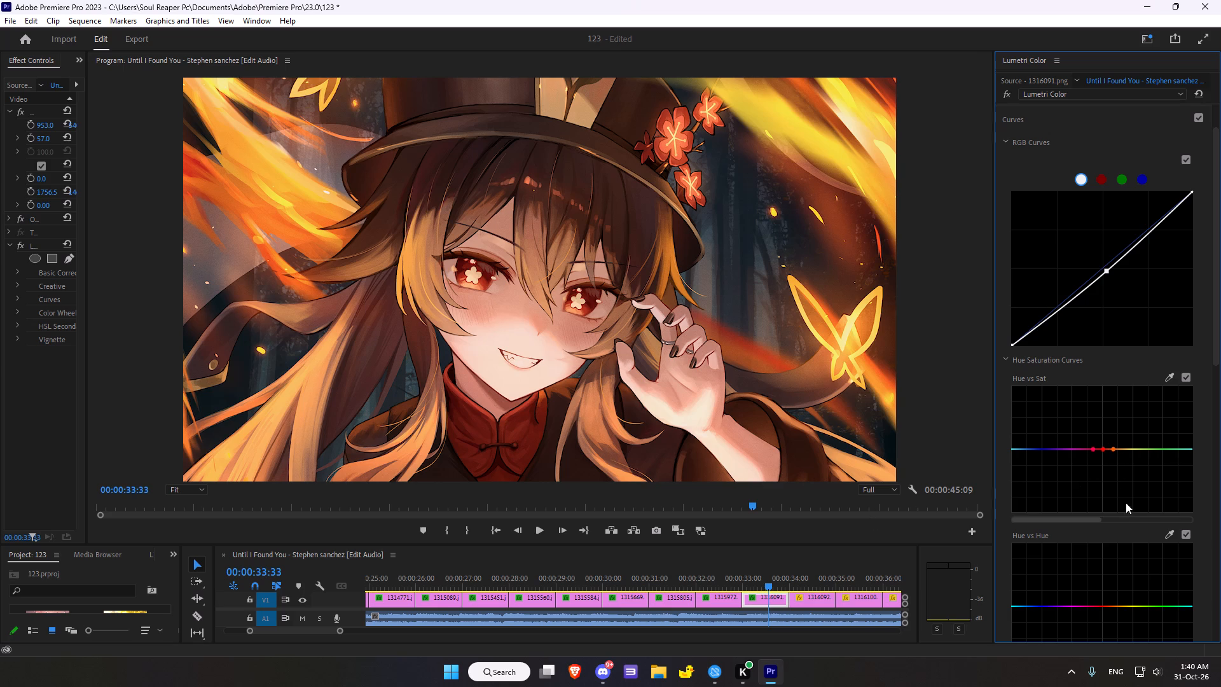
left_click_drag(1103, 451, 1107, 453)
left_click_drag(1107, 453, 1099, 441)
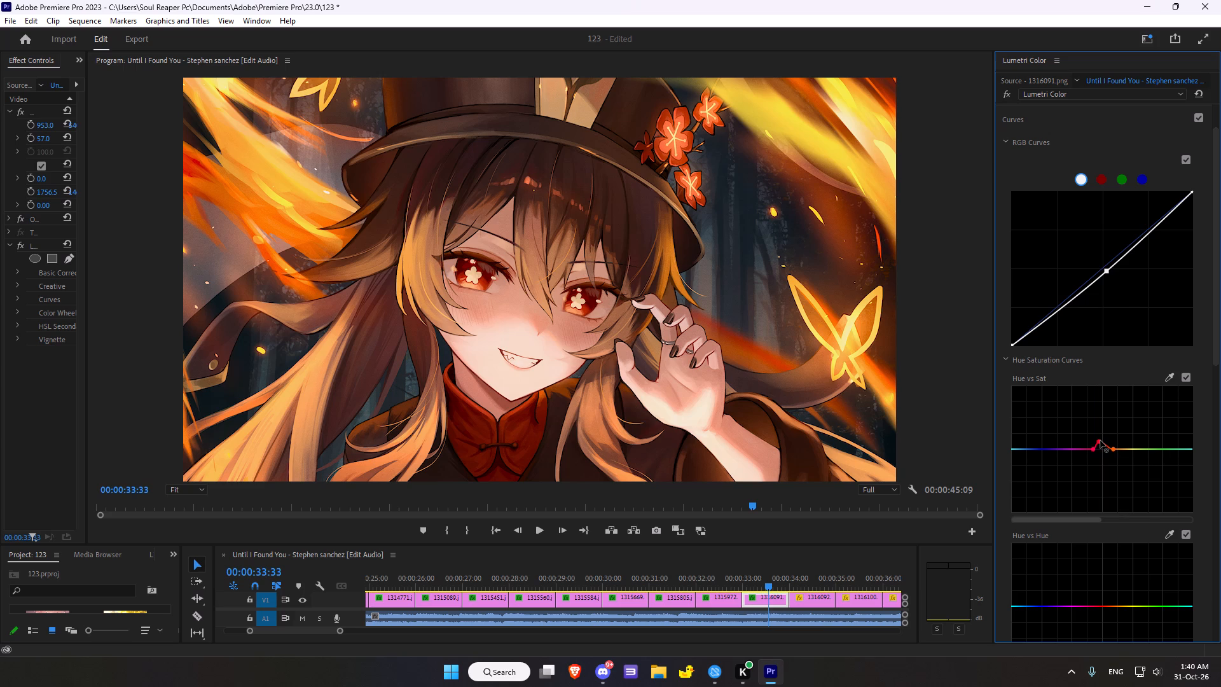
left_click(1098, 442)
Sample the character's red collar for Hue vs Hue and nudge the middle point very slightly below the baseline.
scroll(1124, 505, "down", 5)
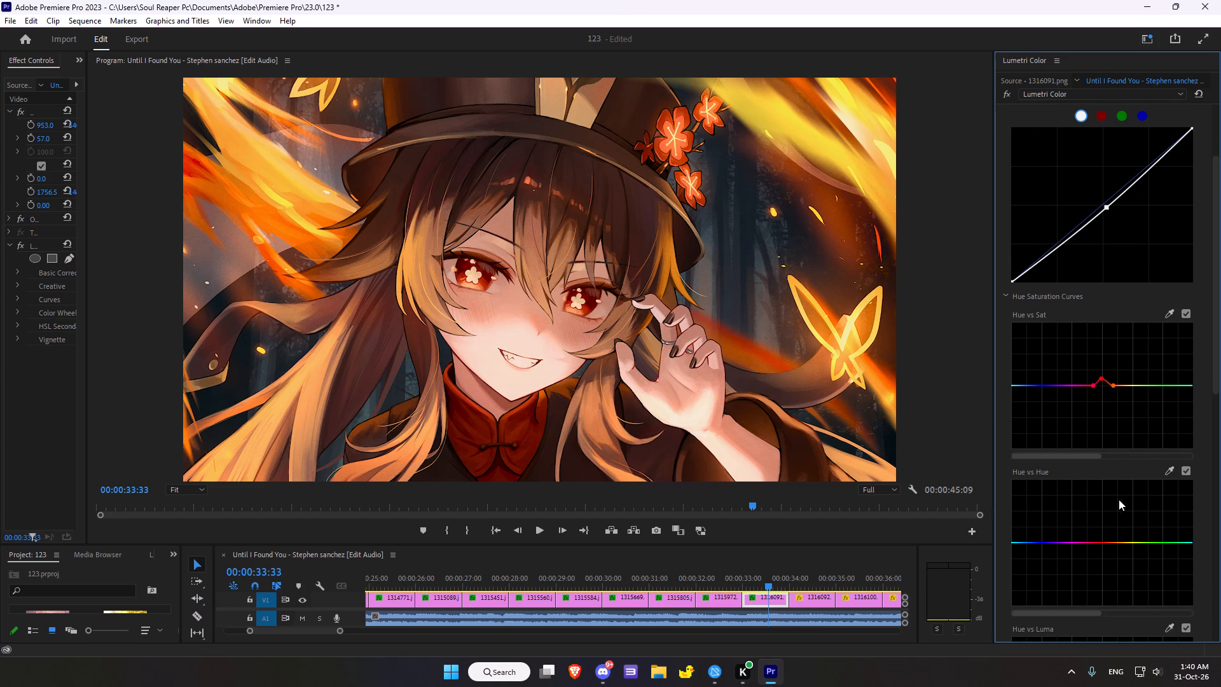
left_click(1171, 469)
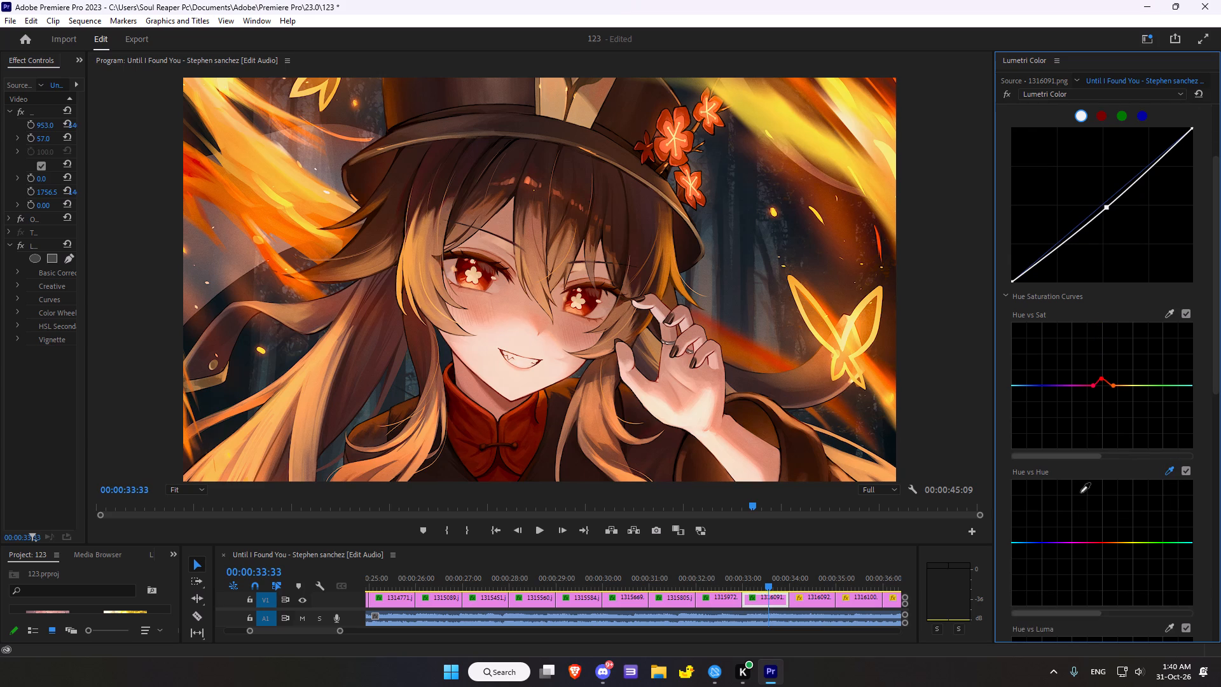
left_click(506, 419)
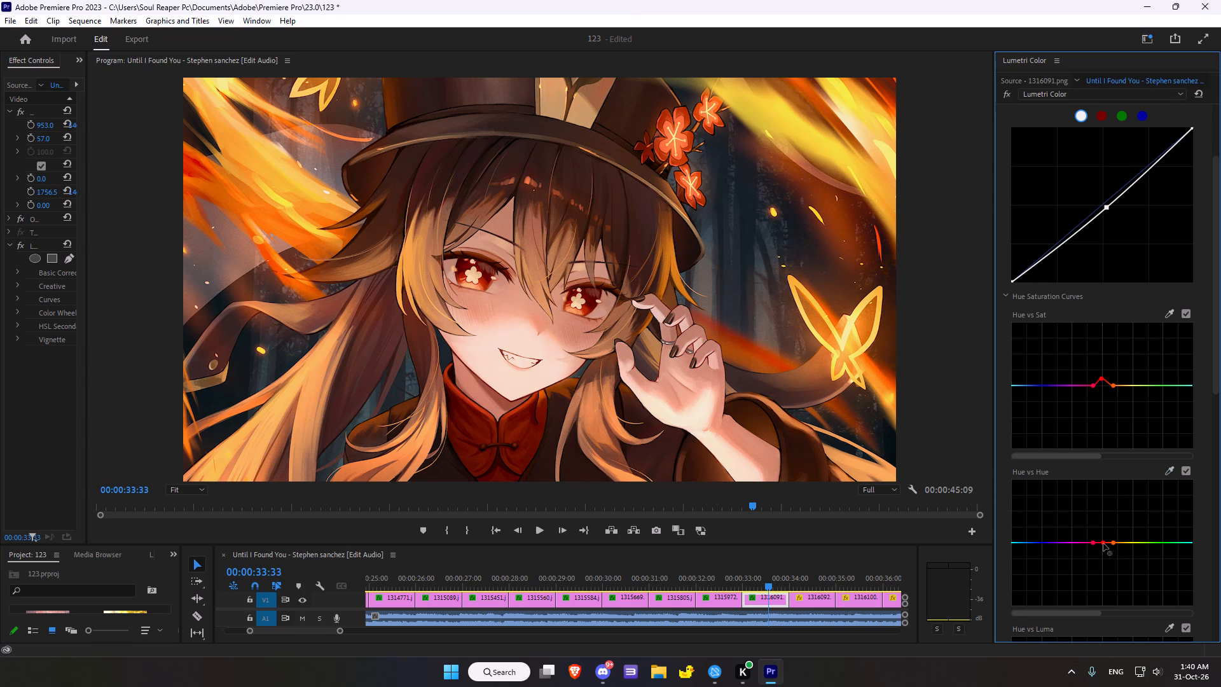
left_click(1103, 543)
Sample the orange-yellow flame for Hue vs Luma and raise the middle point moderately above the baseline to brighten that hue.
scroll(1121, 507, "down", 5)
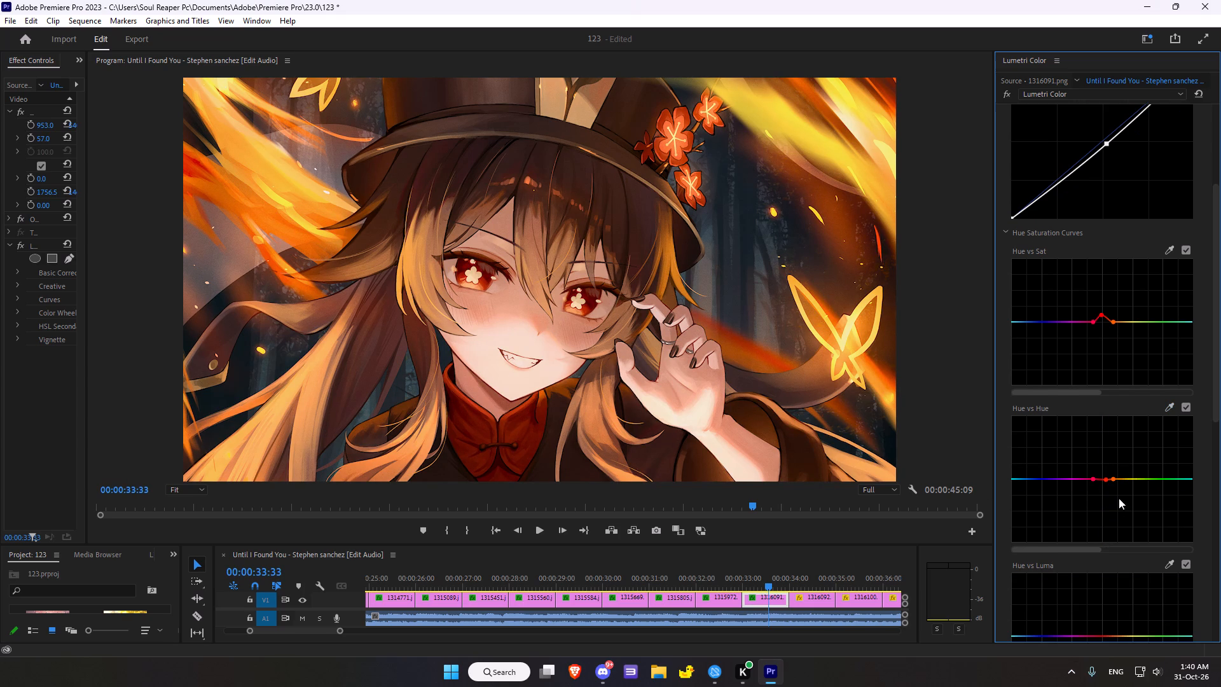
scroll(1091, 476, "down", 9)
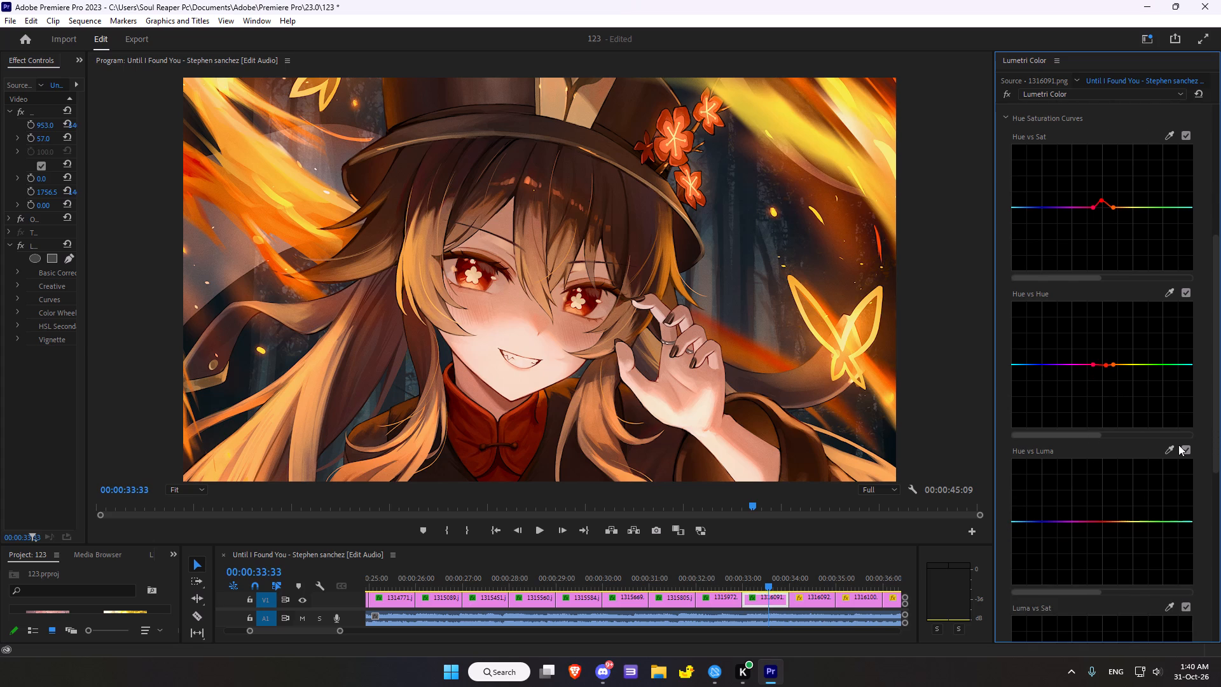
left_click(1172, 457)
left_click(1171, 452)
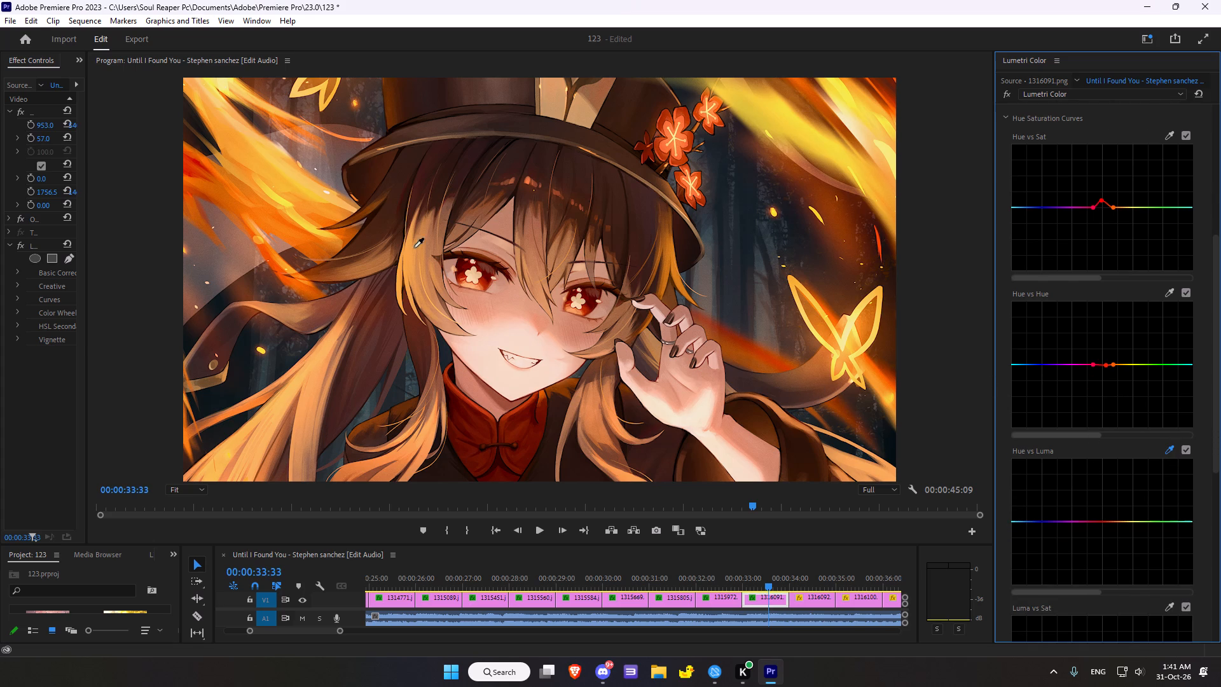
left_click(267, 169)
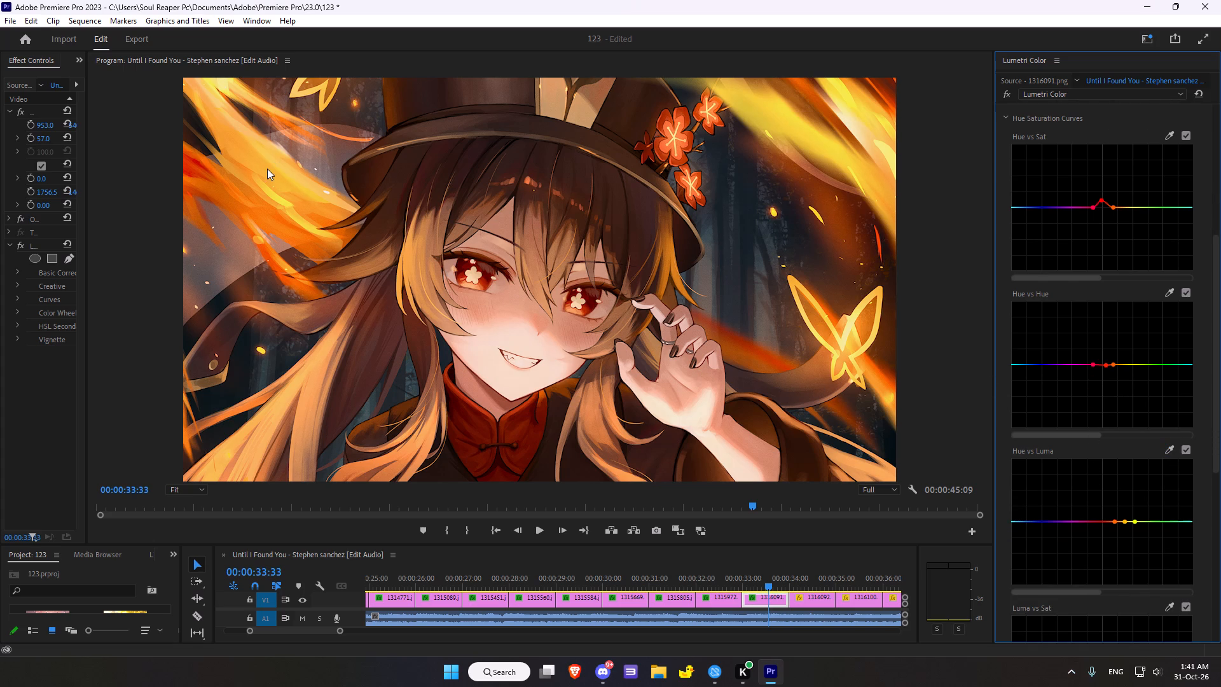
left_click_drag(1125, 521, 1129, 522)
left_click_drag(1129, 522, 1127, 506)
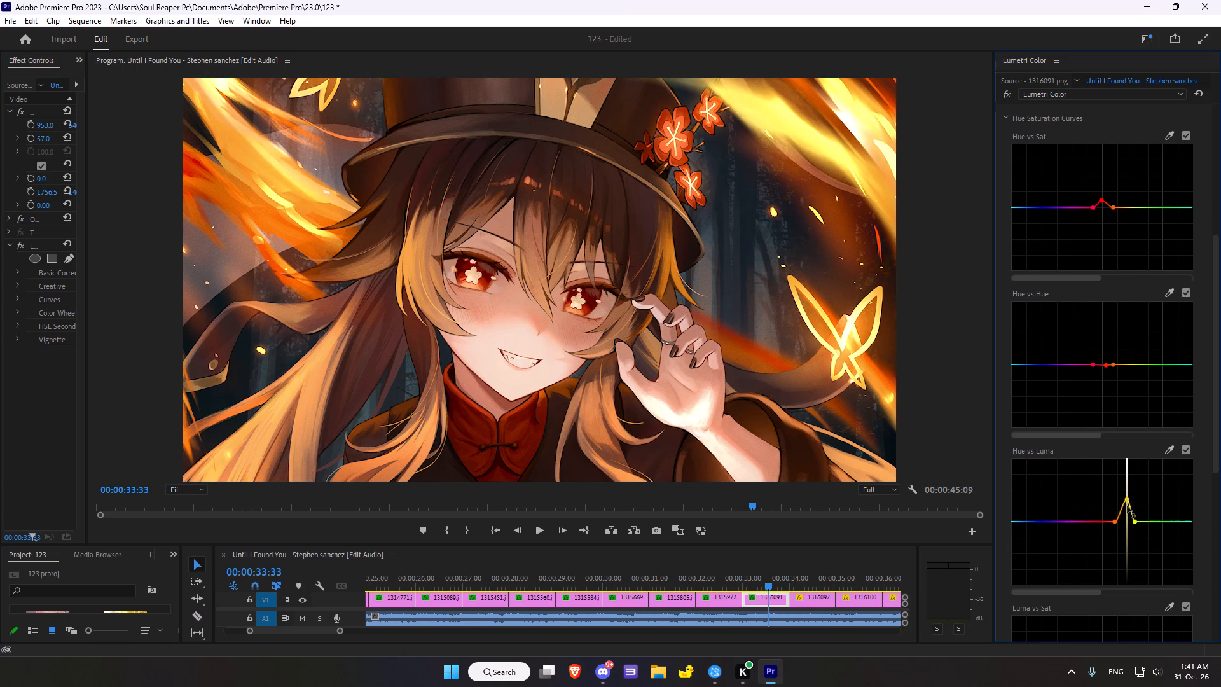
left_click_drag(1127, 506, 1126, 506)
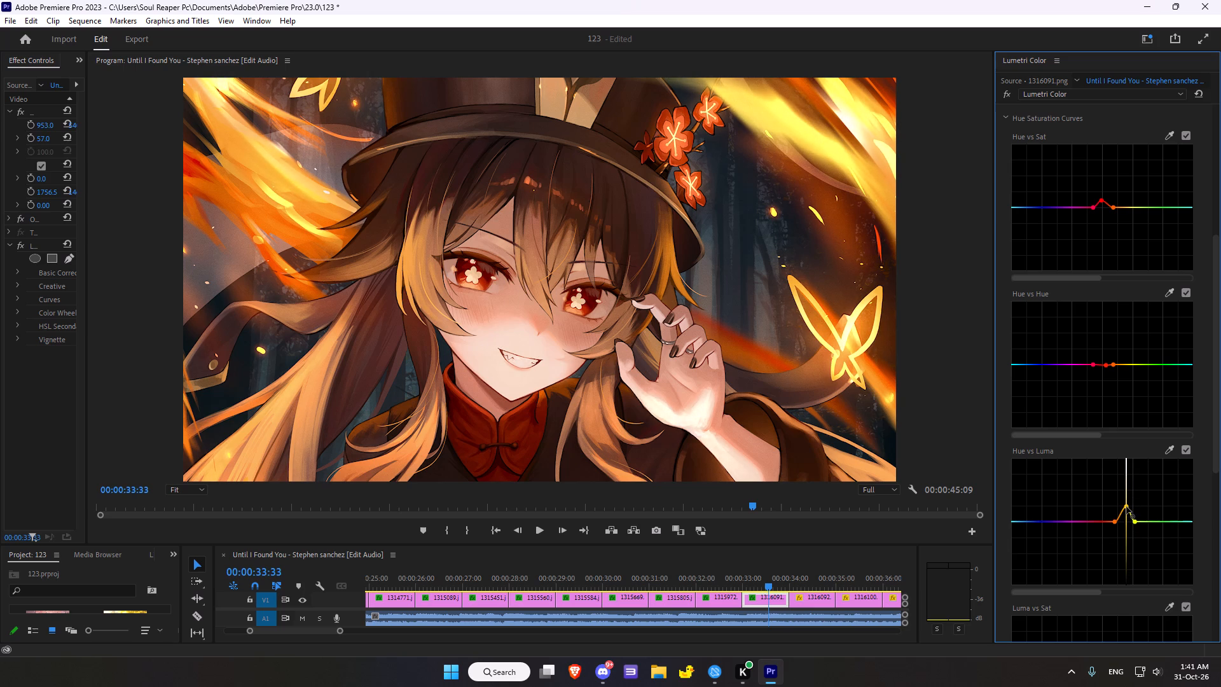
left_click_drag(1126, 506, 1126, 506)
Set the clip's Vignette to Amount -1.1, Midpoint 53.3, Roundness 16.3 and Feather 32.6.
scroll(1157, 482, "down", 10)
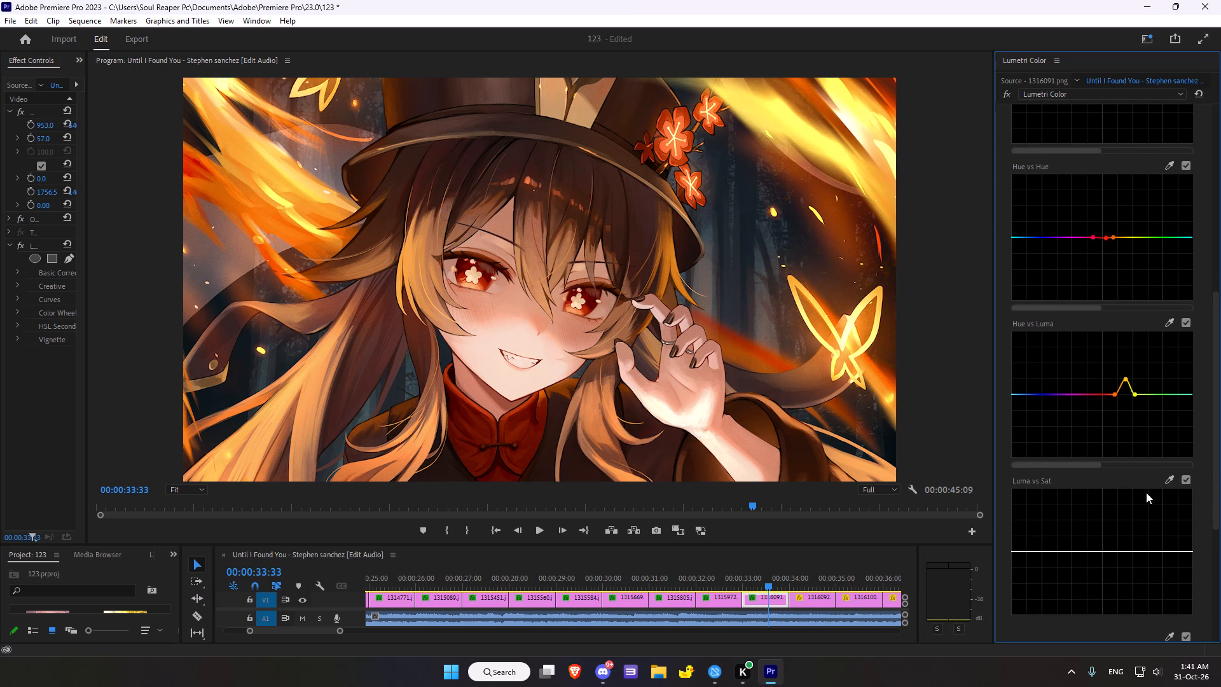
scroll(1124, 503, "down", 2)
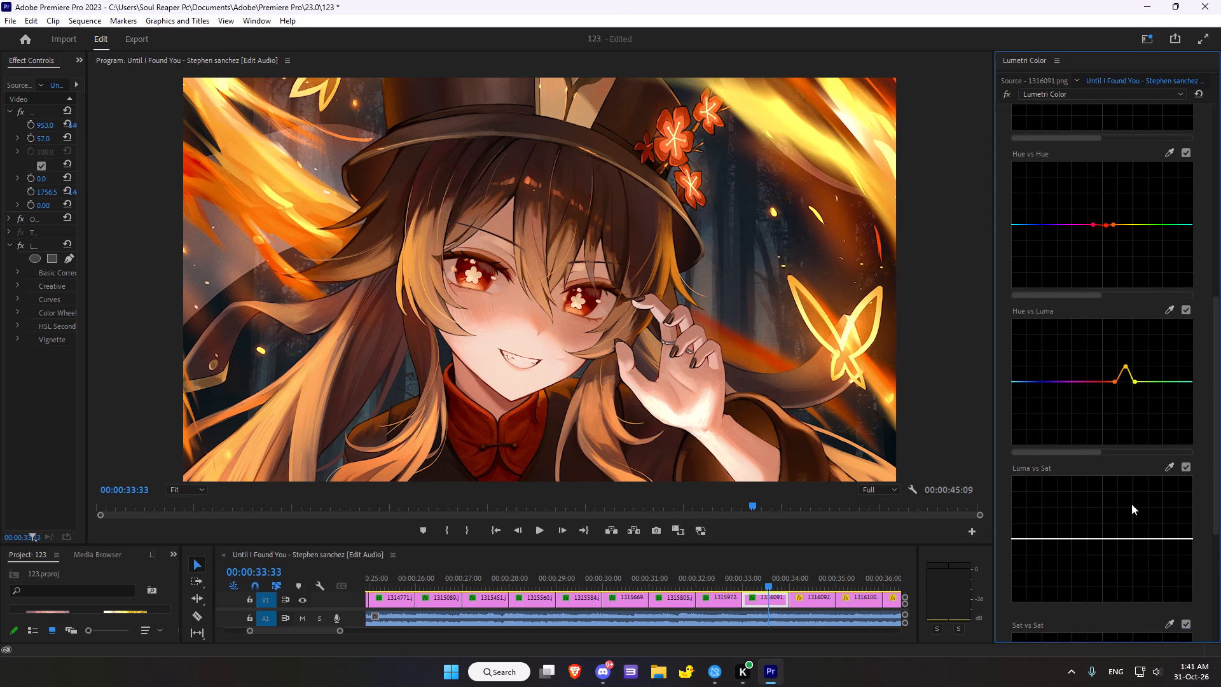
scroll(1131, 504, "down", 4)
scroll(1166, 413, "down", 7)
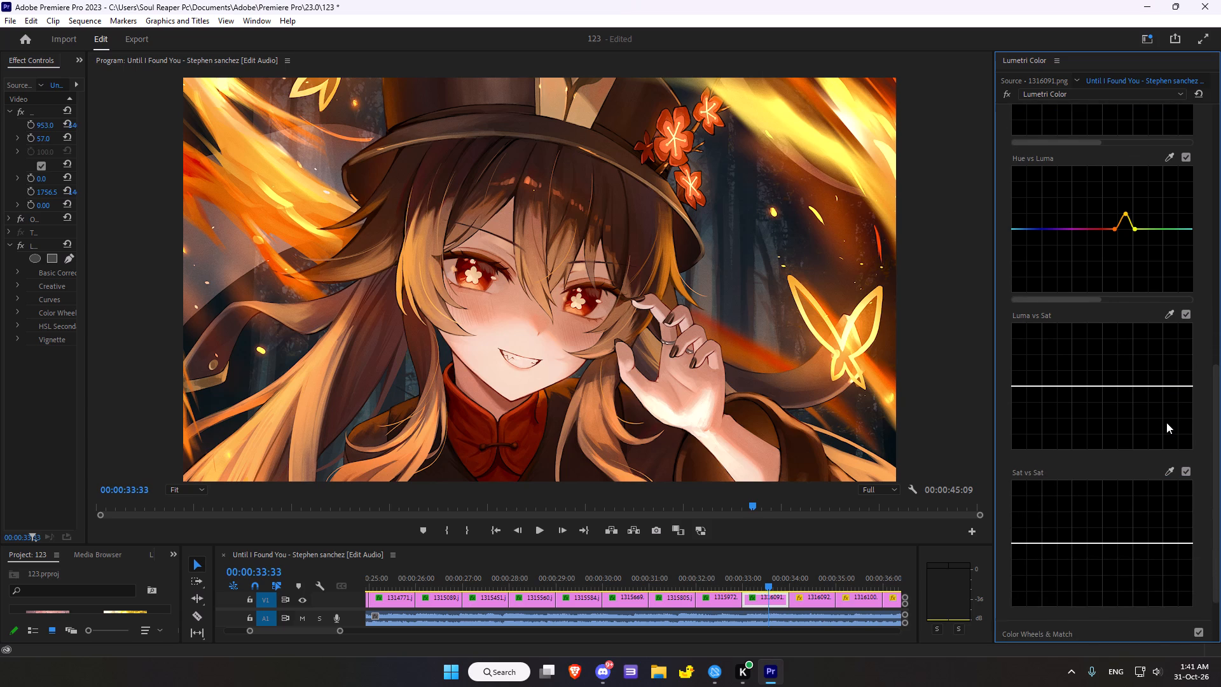
scroll(1166, 422, "down", 7)
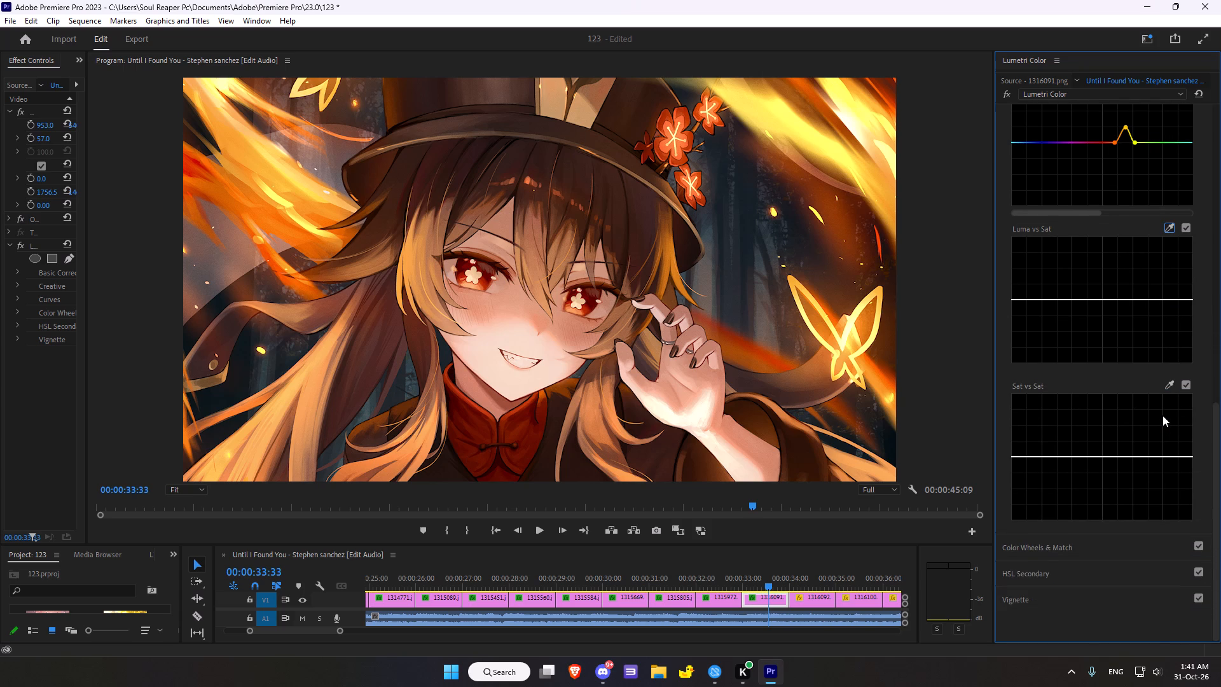
scroll(1162, 415, "down", 6)
left_click(1044, 595)
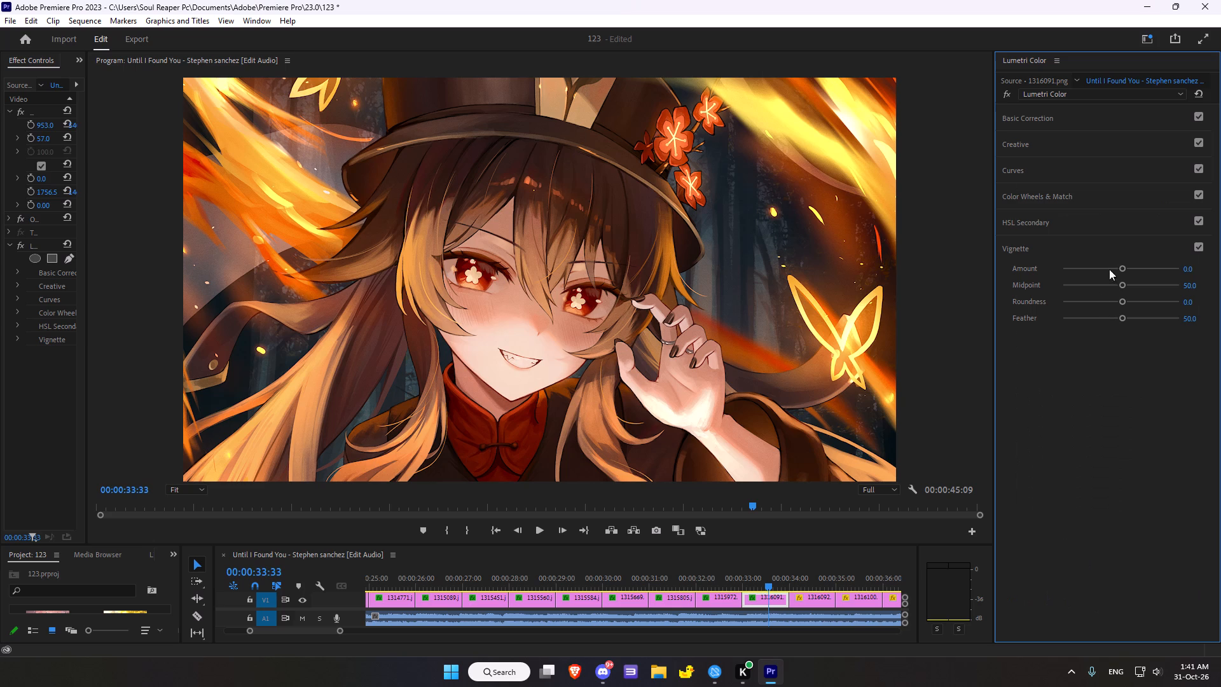
left_click_drag(1122, 266, 1117, 262)
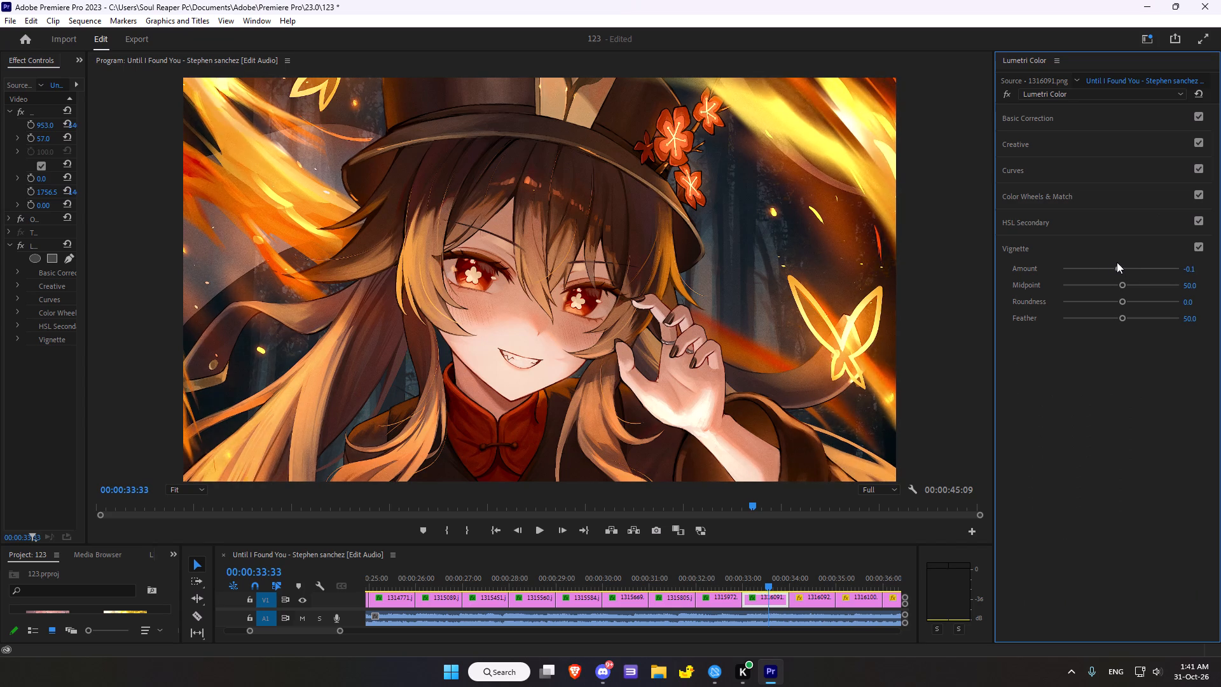
left_click_drag(1117, 262, 1098, 261)
left_click(1122, 286)
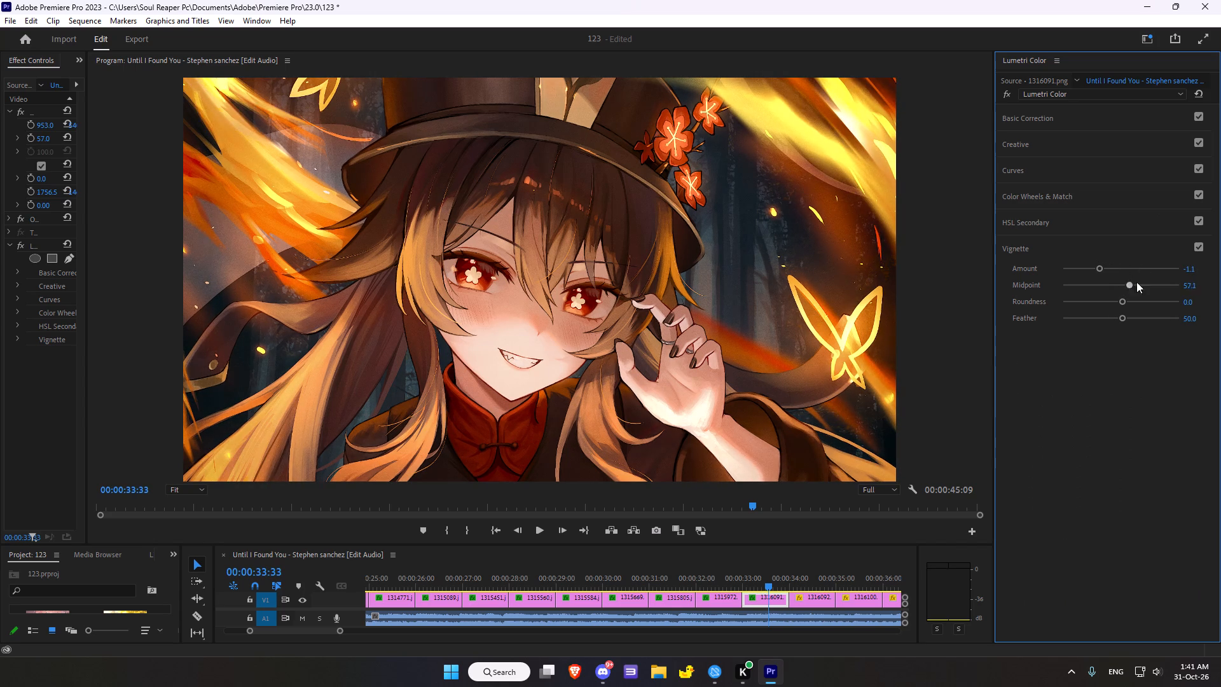
left_click_drag(1124, 300, 1135, 296)
left_click_drag(1135, 296, 1129, 295)
left_click_drag(1122, 321, 1110, 321)
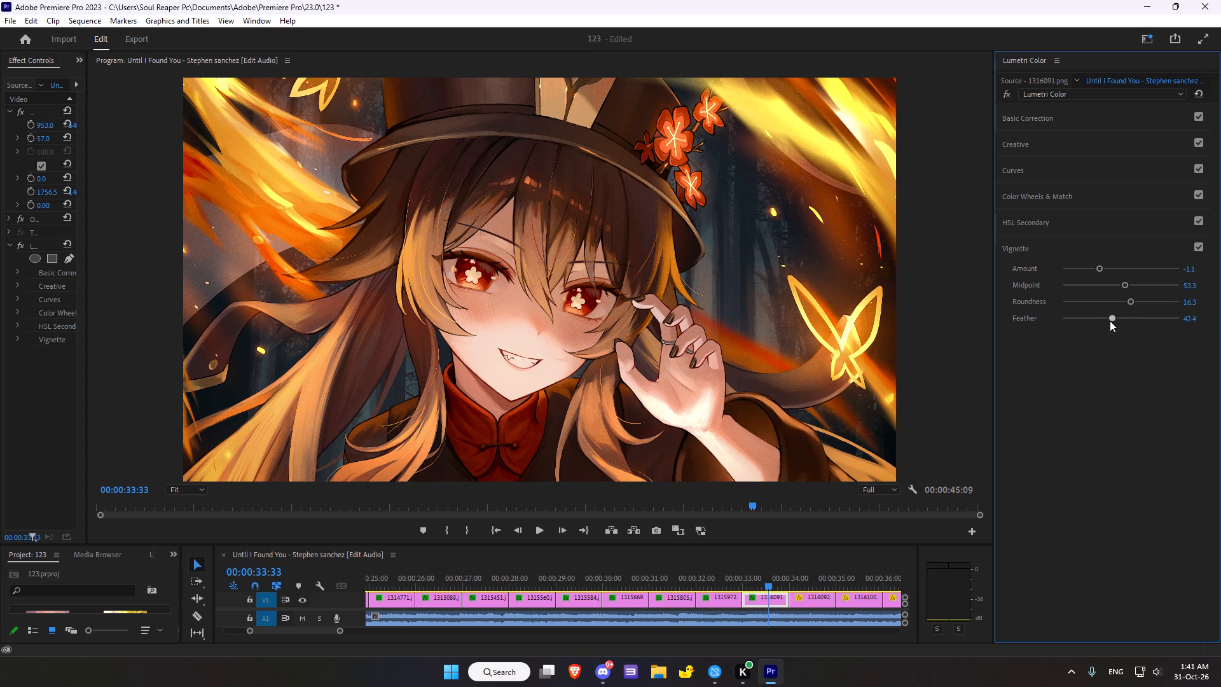
left_click_drag(1110, 321, 1100, 316)
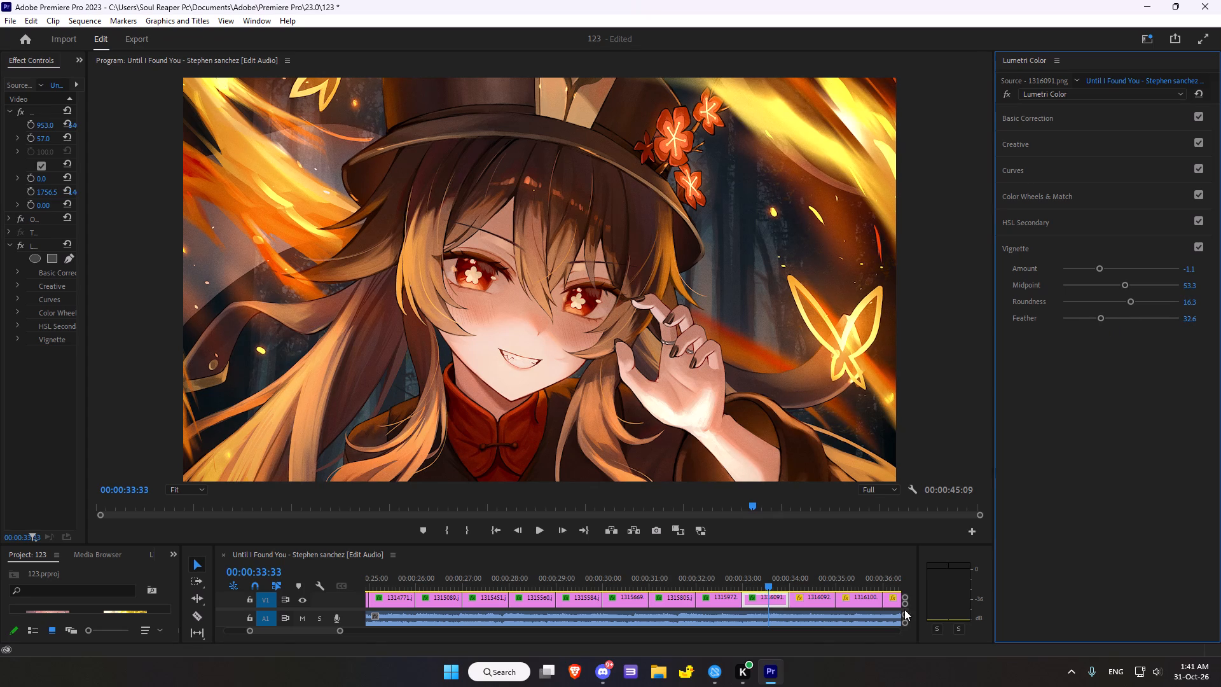
Advance the playhead to 00:00:34:37 on the 1316092.png clip and open its Basic Correction settings.
scroll(686, 607, "down", 6)
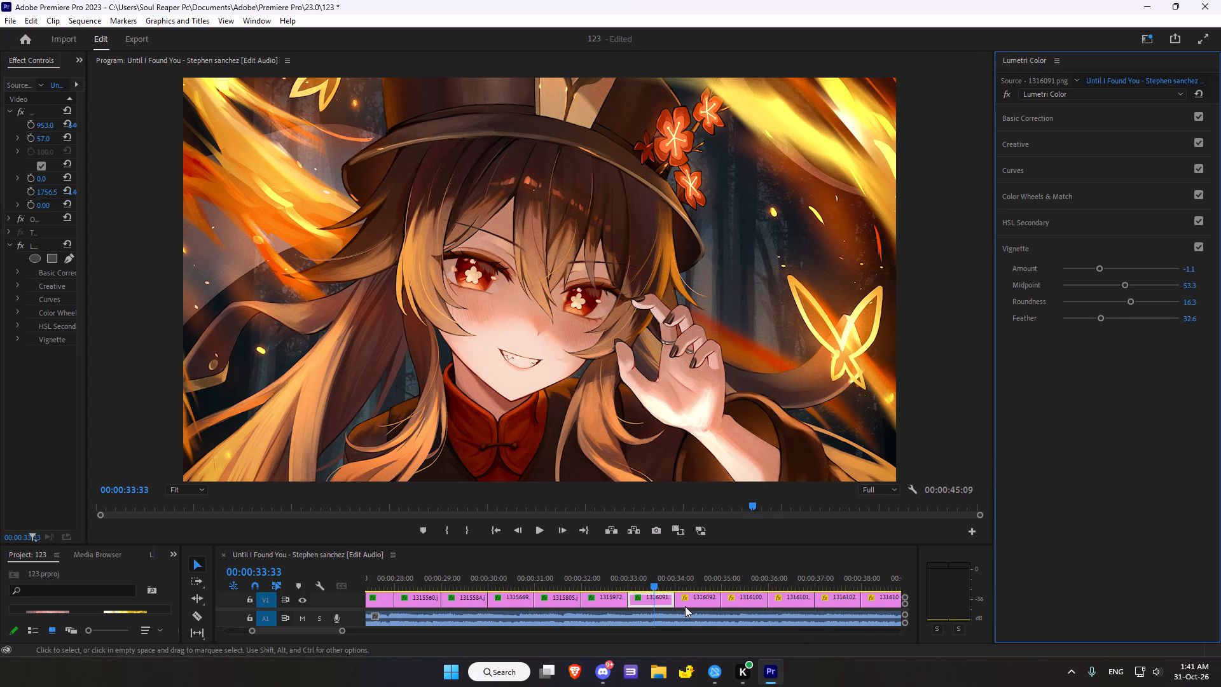
scroll(685, 603, "down", 8)
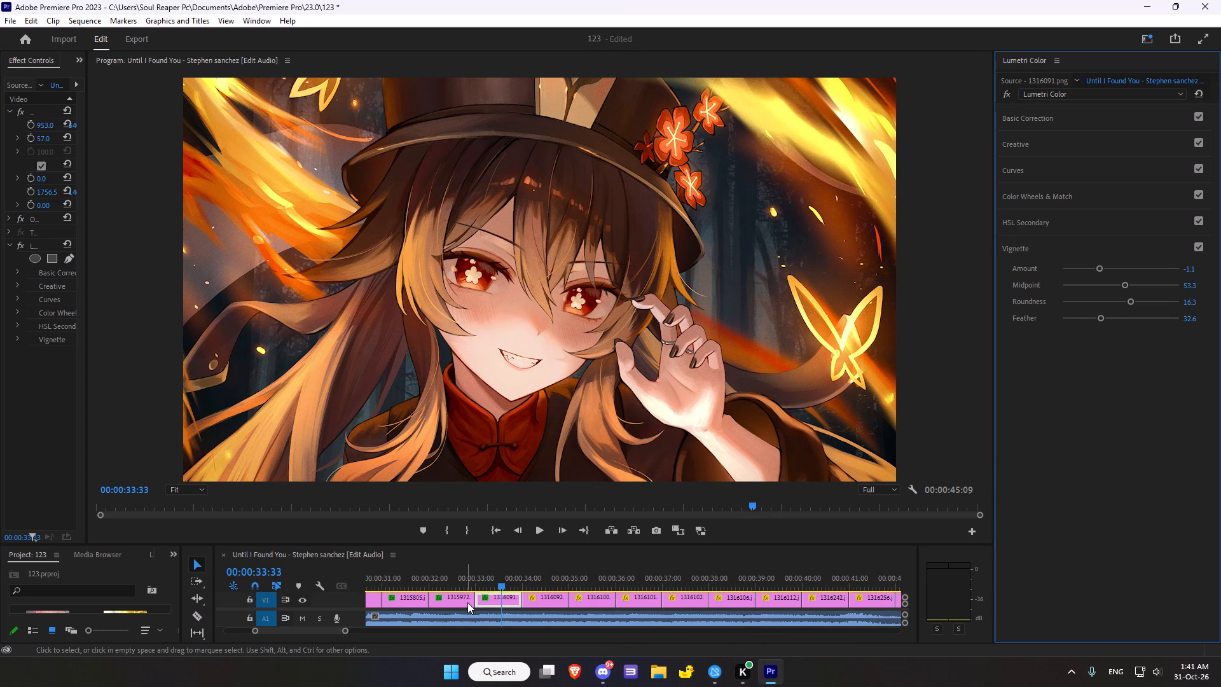
scroll(599, 507, "down", 6)
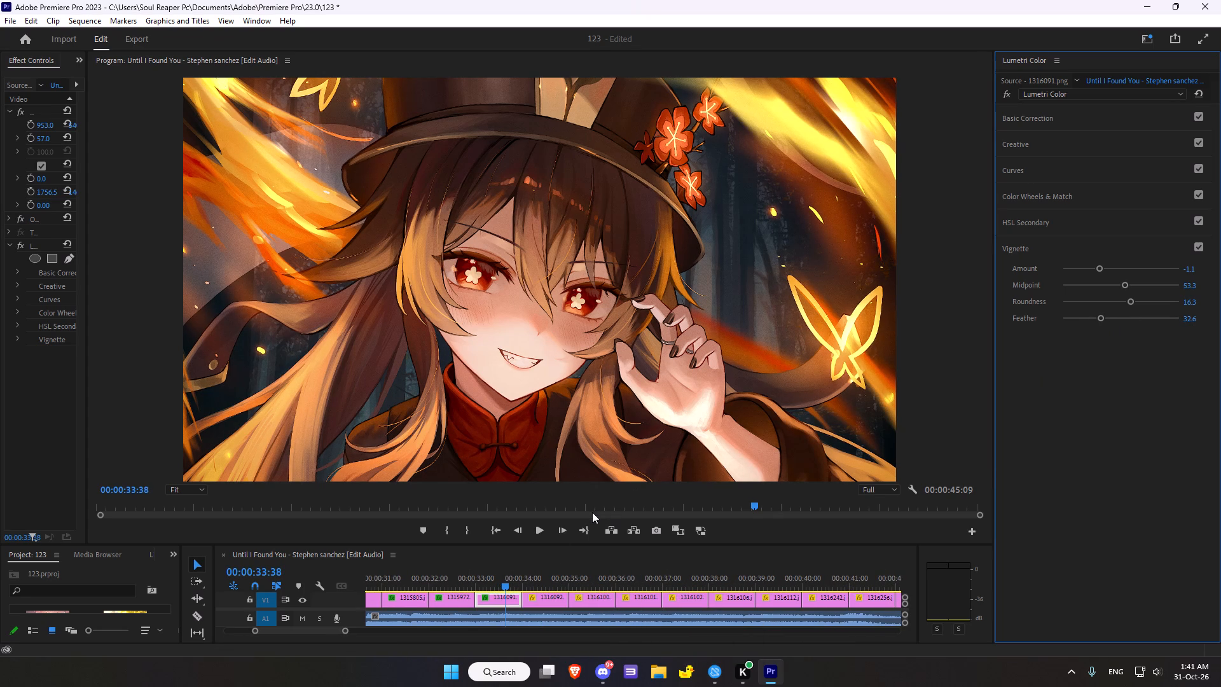
scroll(593, 505, "down", 10)
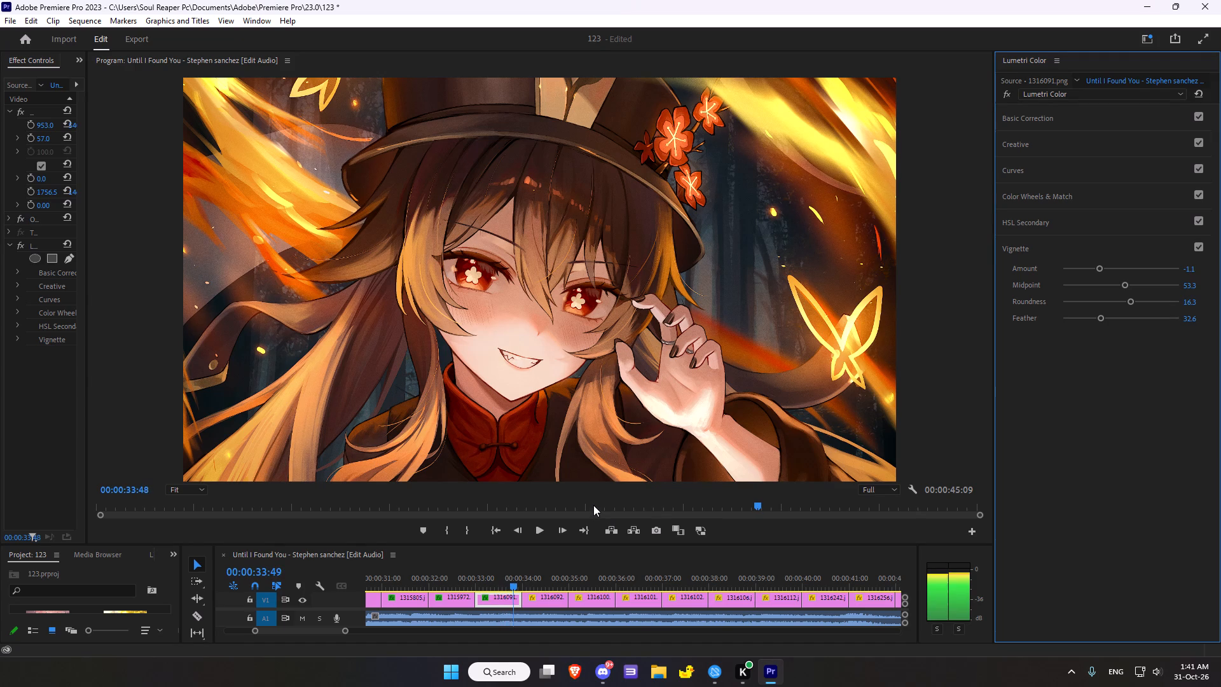
scroll(593, 505, "down", 14)
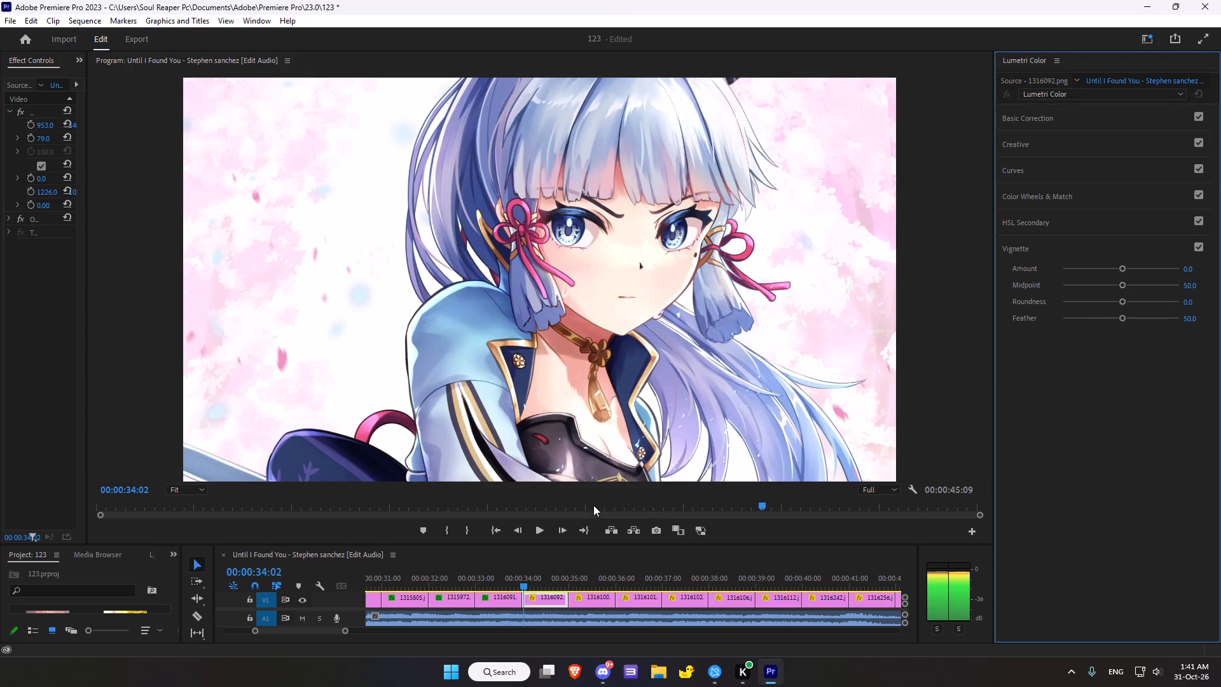
scroll(593, 505, "down", 19)
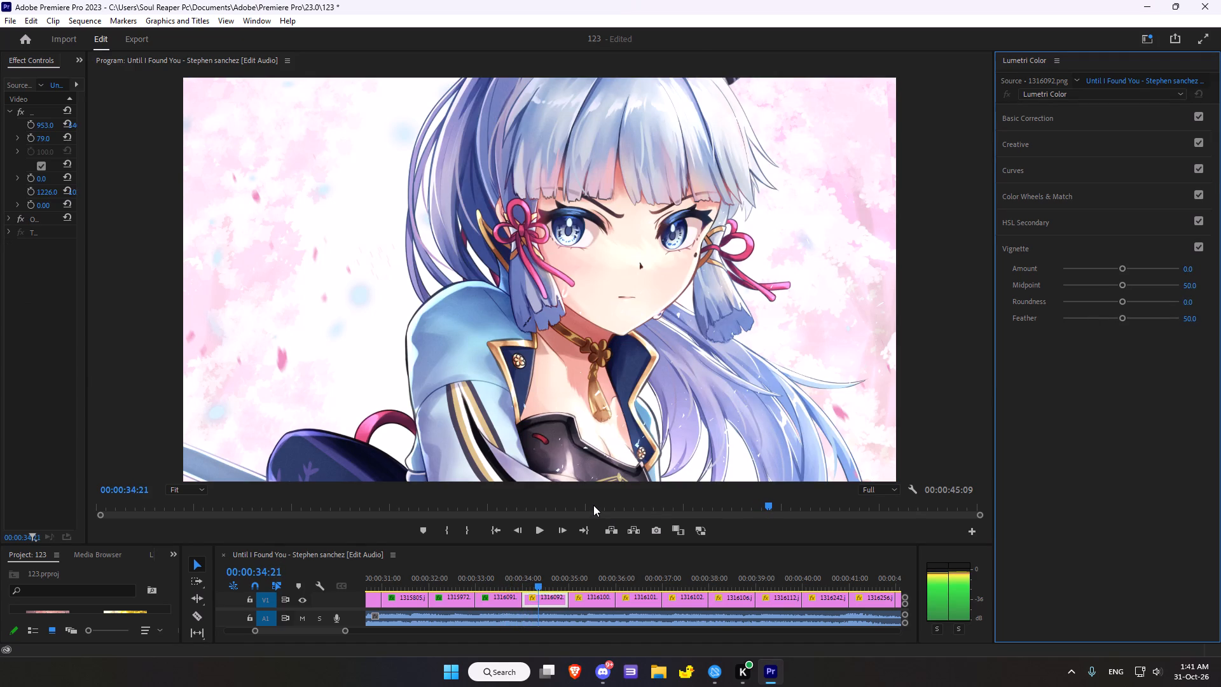
scroll(593, 505, "down", 17)
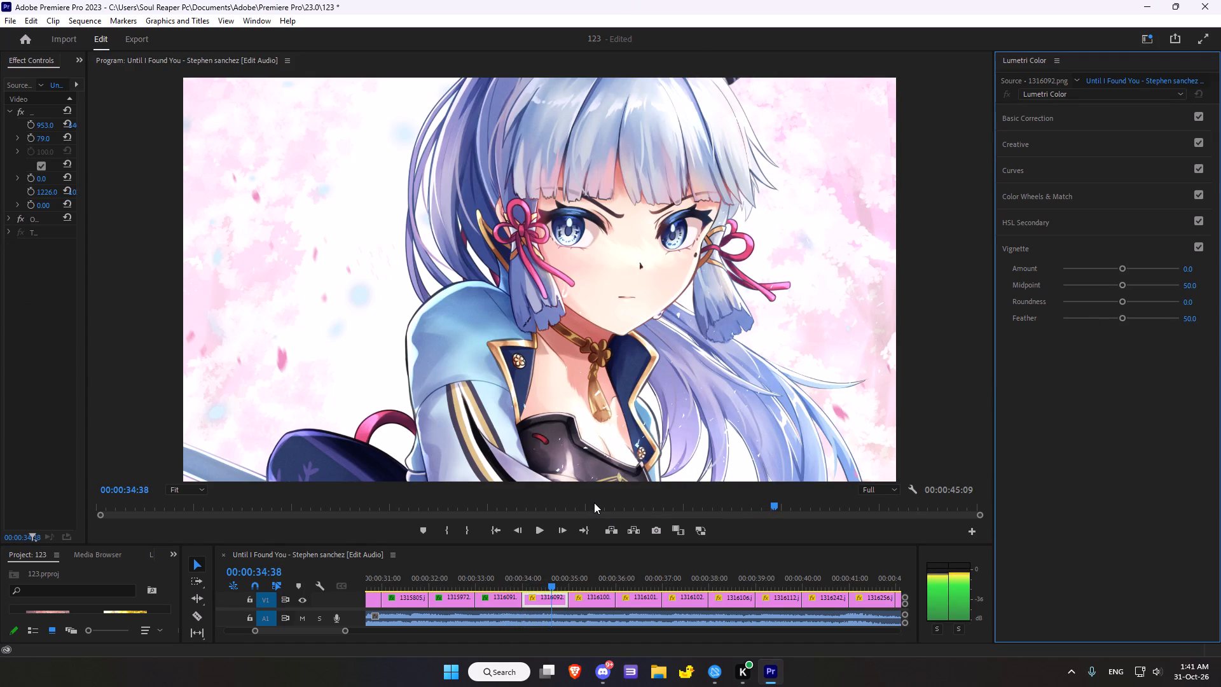
scroll(594, 503, "up", 1)
left_click(1021, 111)
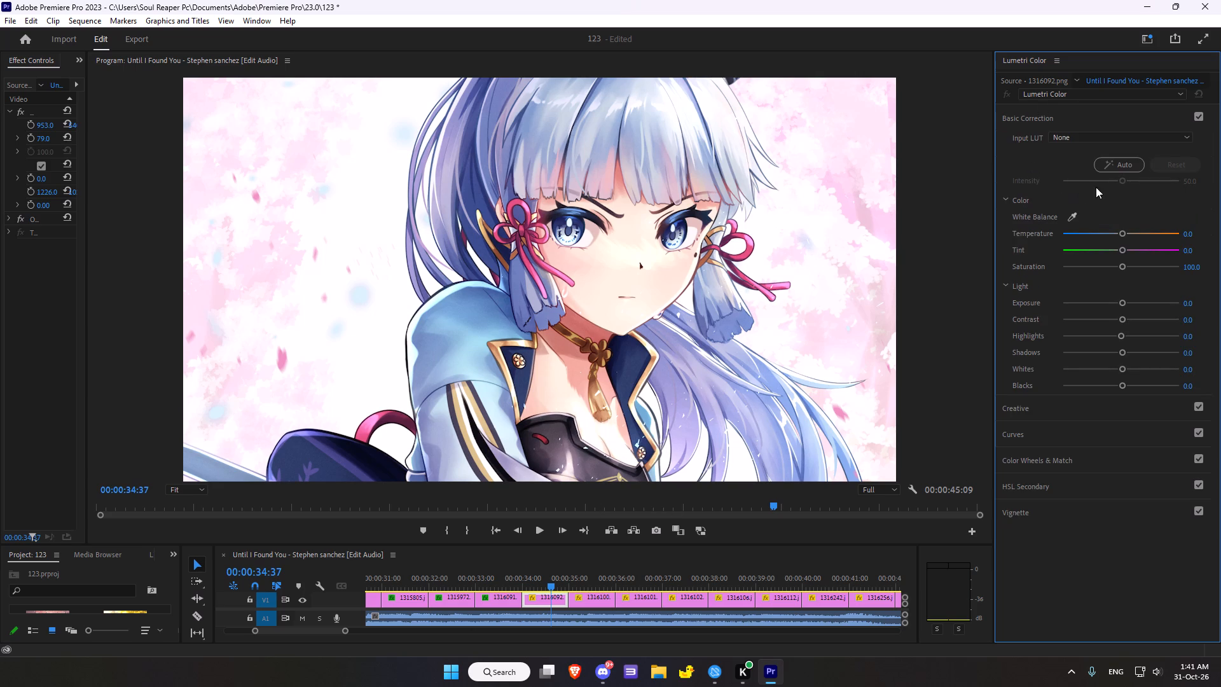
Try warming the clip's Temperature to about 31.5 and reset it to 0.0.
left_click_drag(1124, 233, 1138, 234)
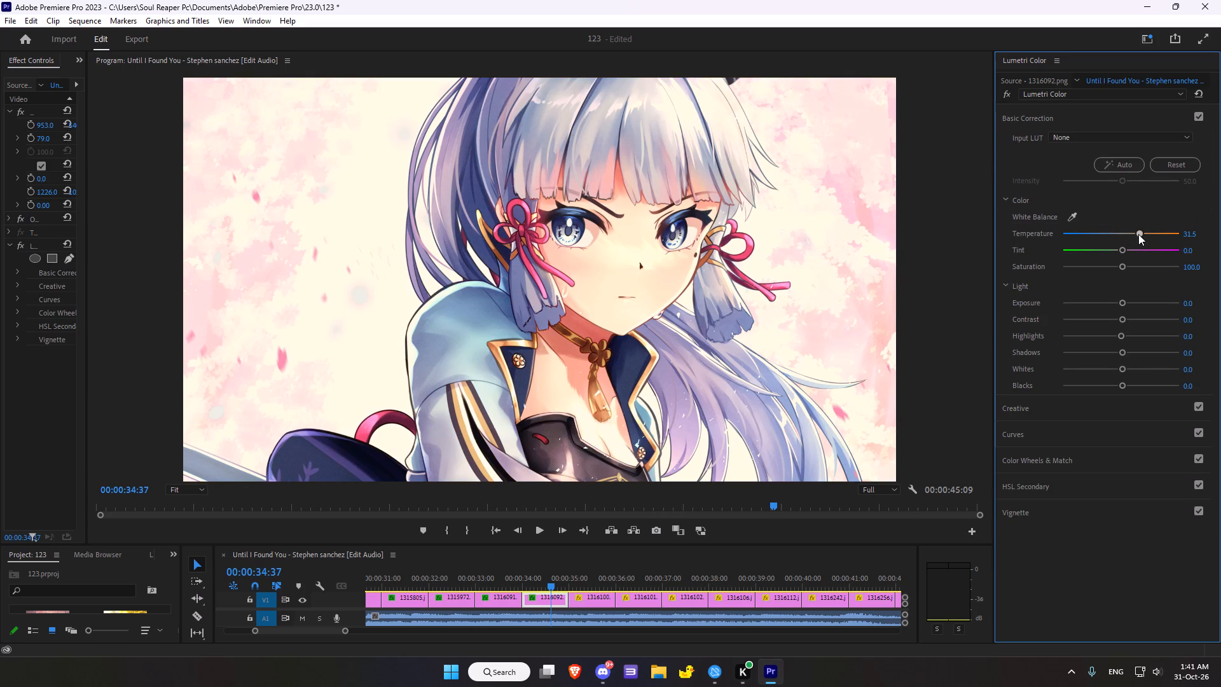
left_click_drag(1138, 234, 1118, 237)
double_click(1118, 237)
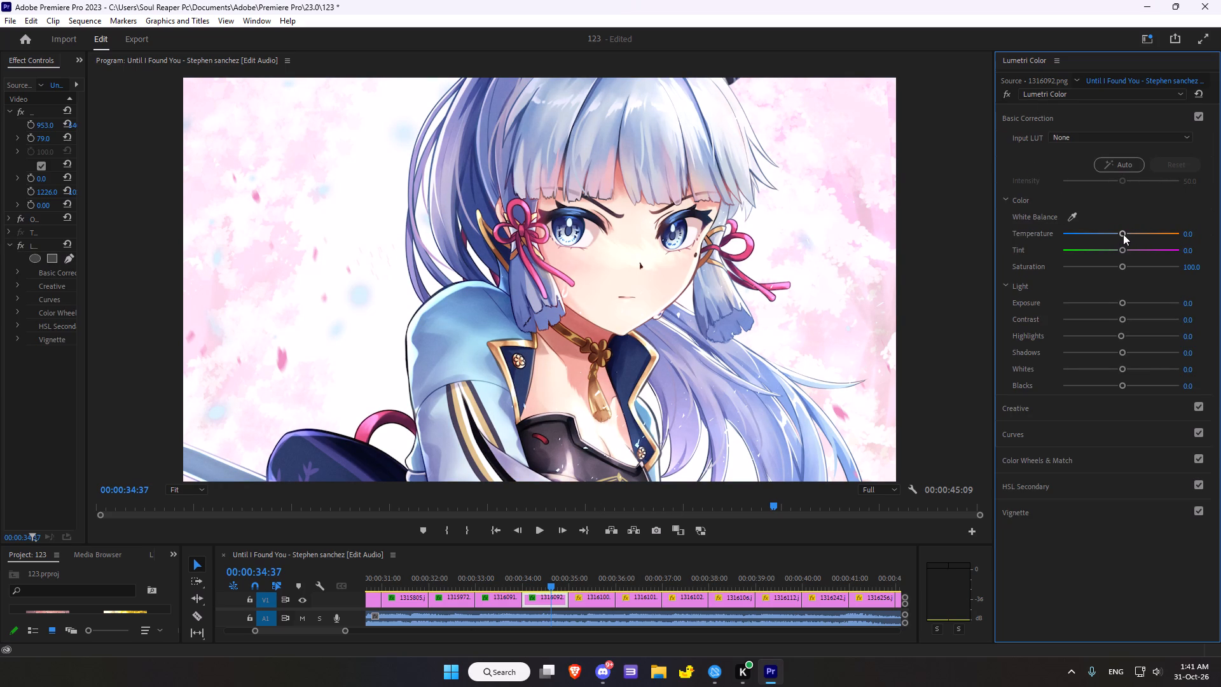
Set the 1316092.png clip's Exposure to -0.1 and Contrast to -12.0 in Basic Correction.
left_click(1121, 302)
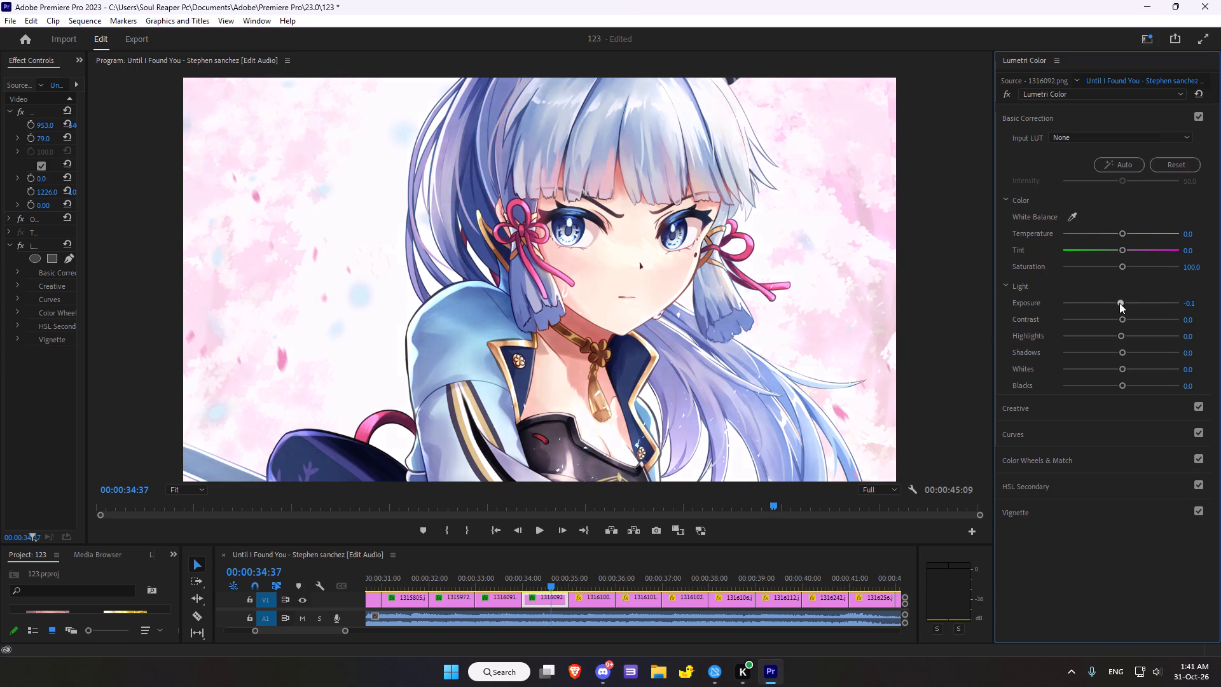
left_click_drag(1124, 317, 1134, 321)
left_click_drag(1134, 321, 1103, 322)
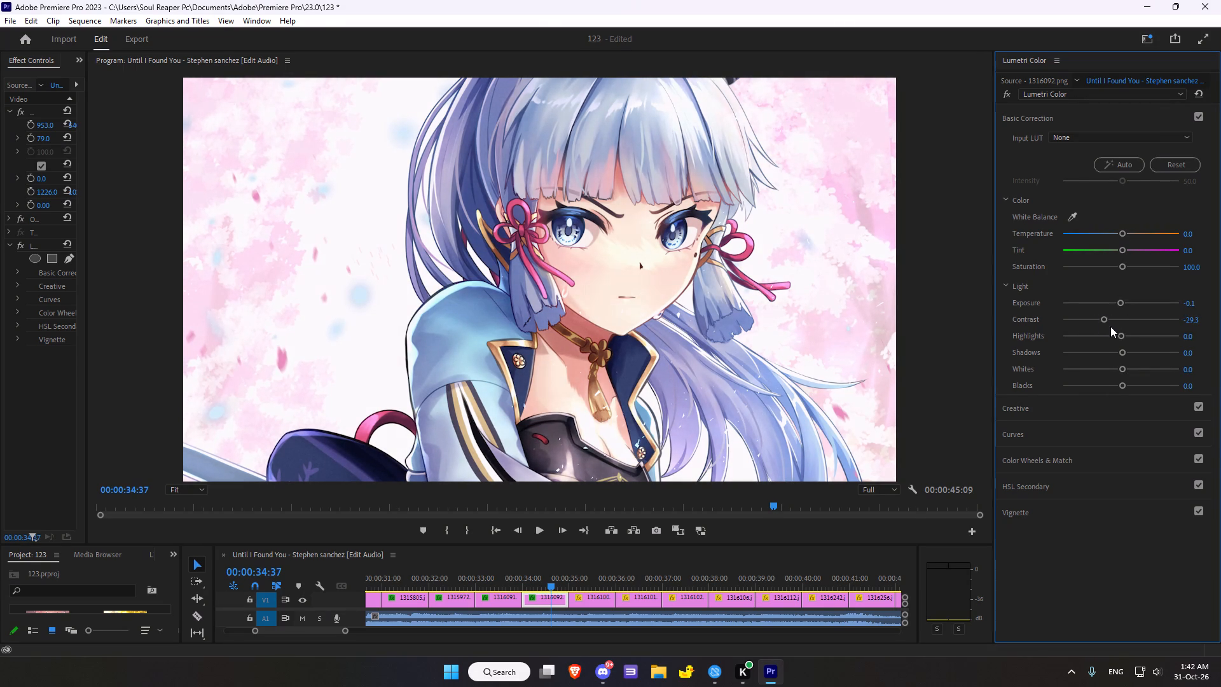
double_click(1105, 316)
left_click_drag(1120, 319, 1114, 321)
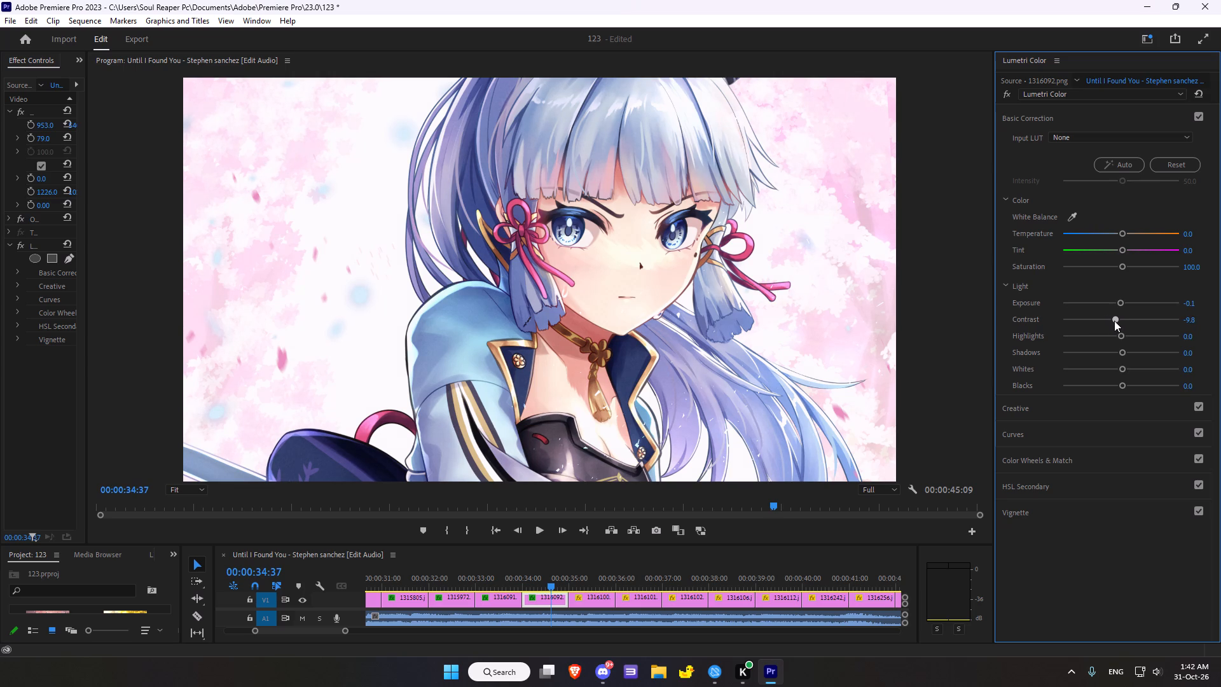
left_click_drag(1114, 321, 1113, 321)
Set the clip's Highlights to -52.2, Shadows to -54.3, Whites to -22.8 and Blacks to -1.1.
left_click_drag(1118, 333, 1089, 336)
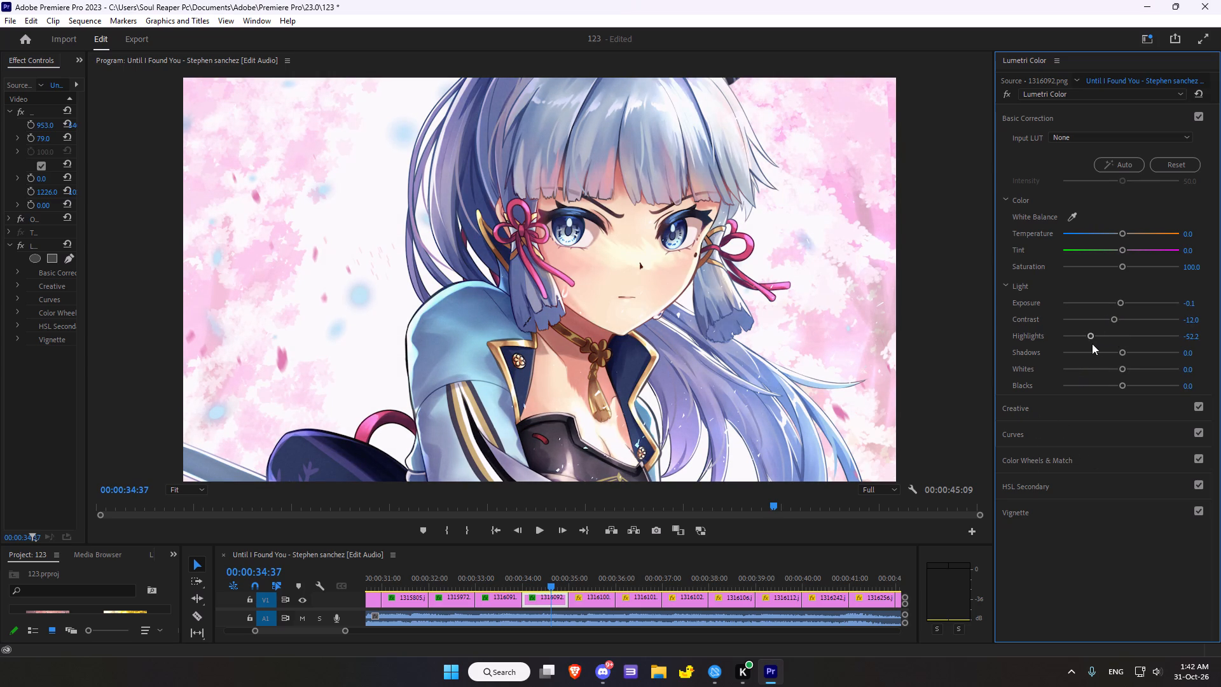
left_click_drag(1123, 352, 1093, 352)
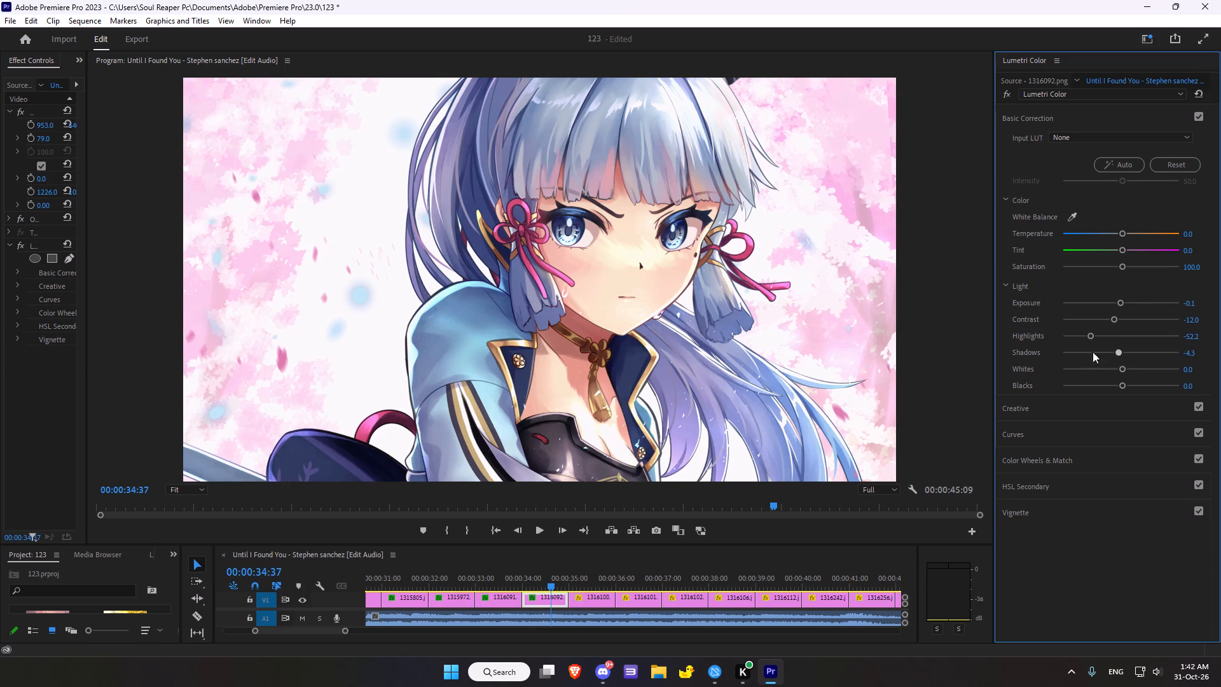
left_click_drag(1093, 352, 1088, 357)
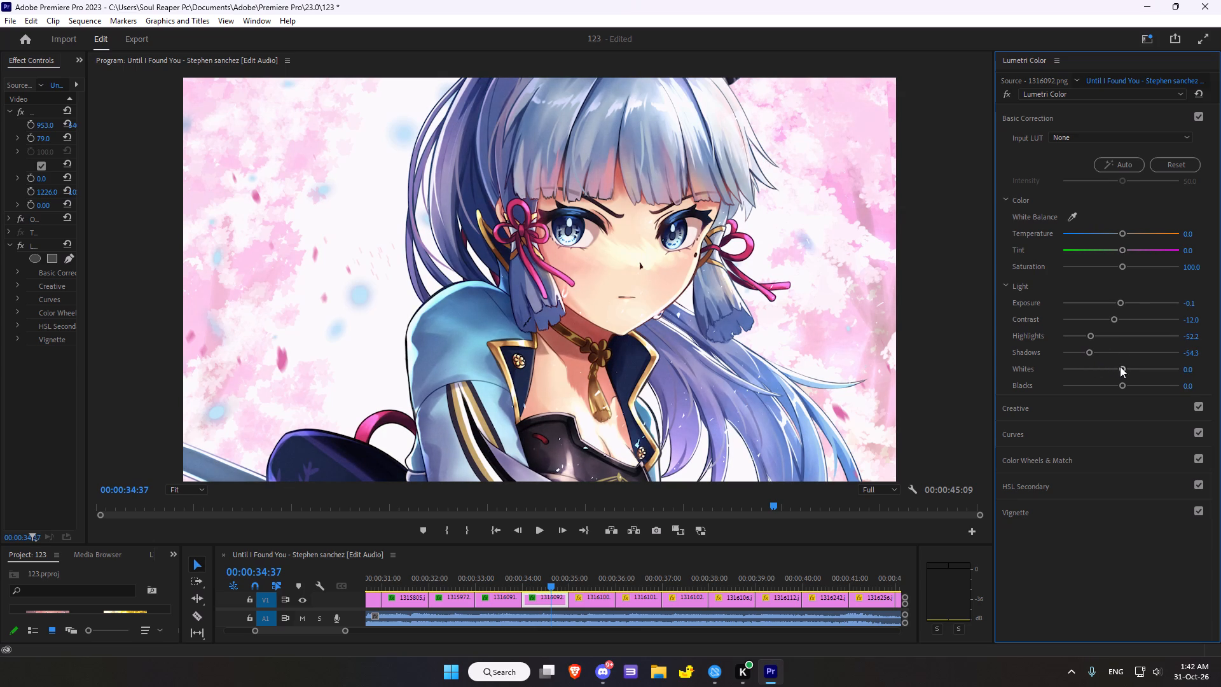
left_click_drag(1121, 367, 1107, 370)
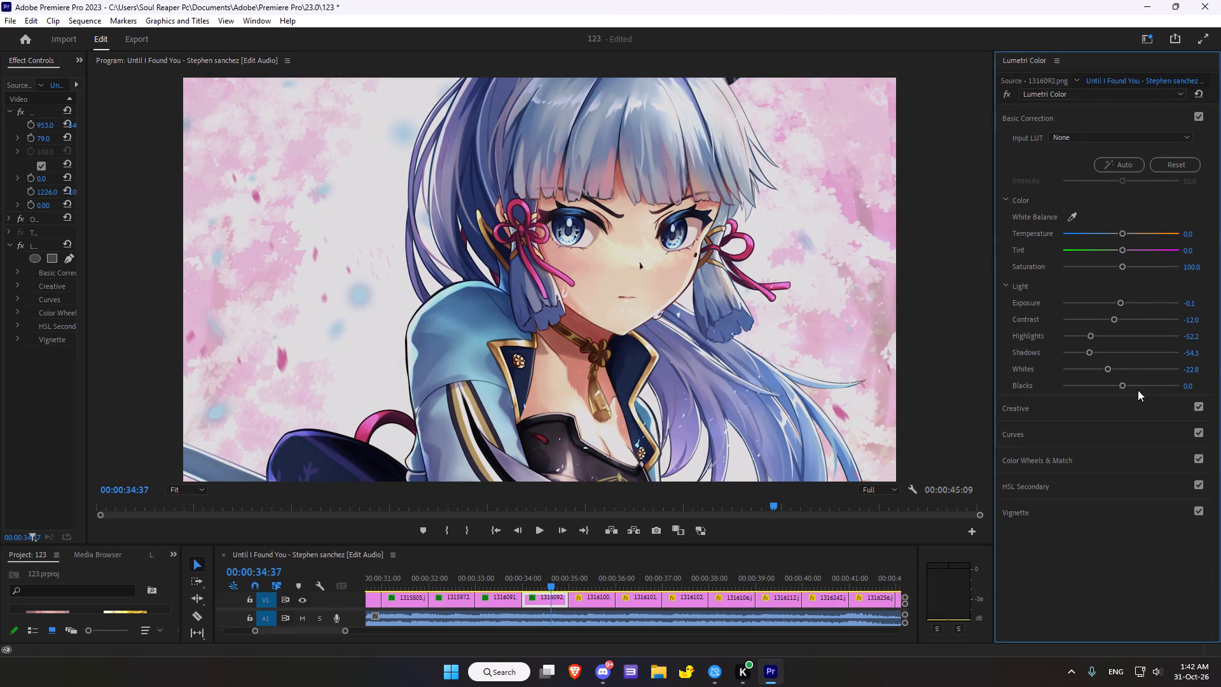
left_click(1122, 385)
In the Creative adjustments, set the clip's Sharpen to 100.0.
left_click(1040, 407)
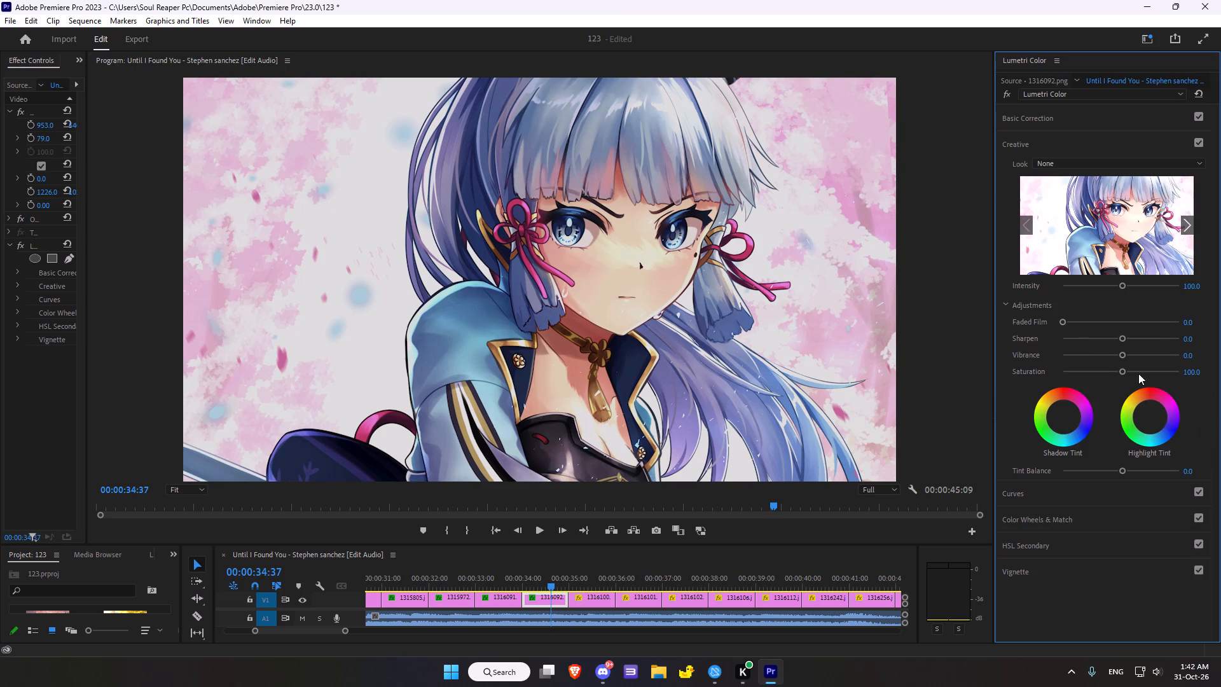
left_click_drag(1123, 337, 1179, 326)
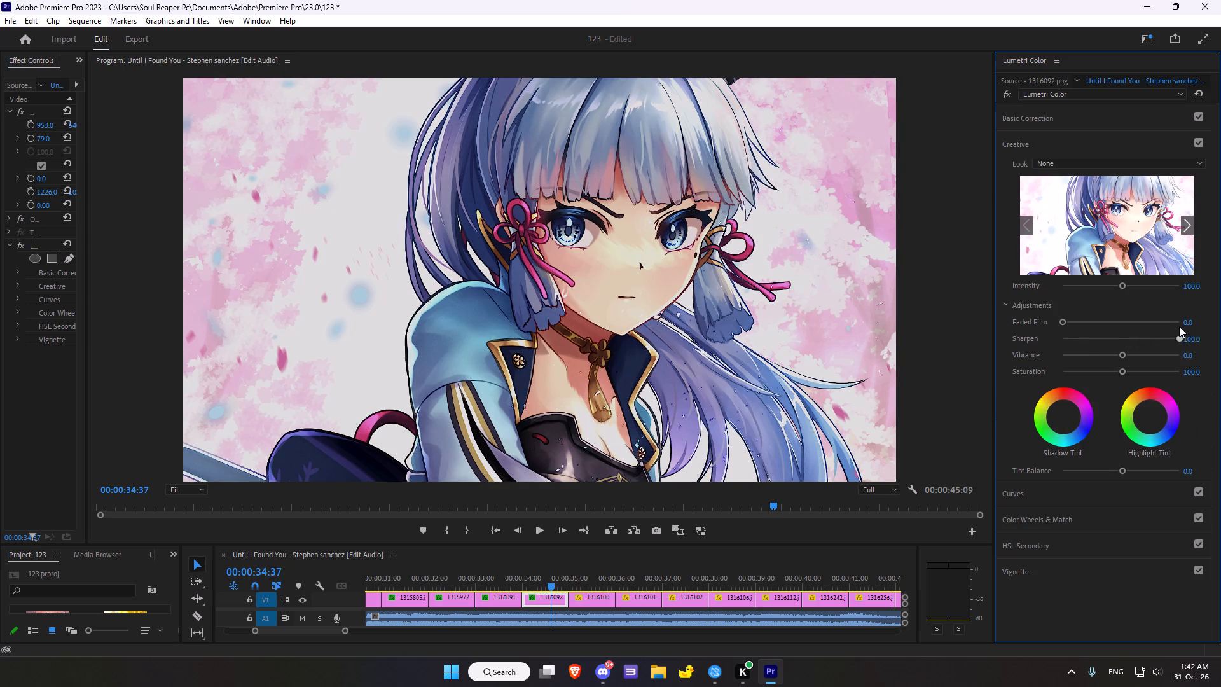
left_click_drag(1179, 326, 1190, 337)
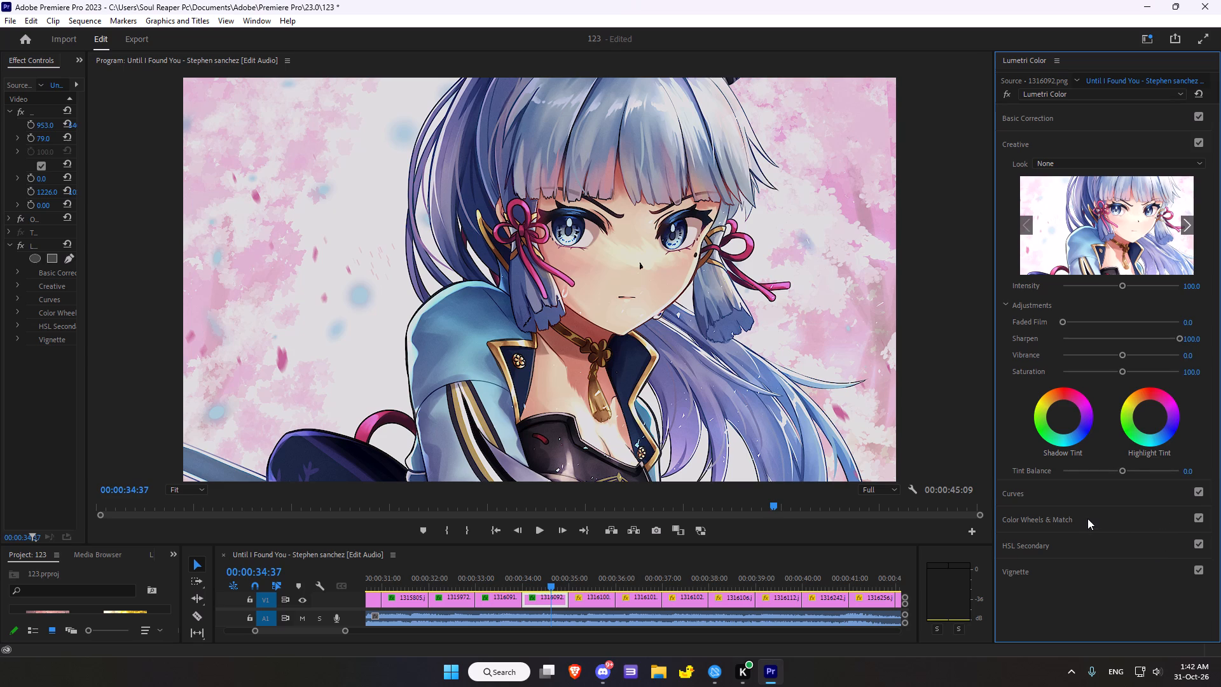
Add a middle point to the white RGB curve and raise it moderately above the diagonal to brighten the midtones.
scroll(1115, 425, "down", 2)
left_click(1028, 493)
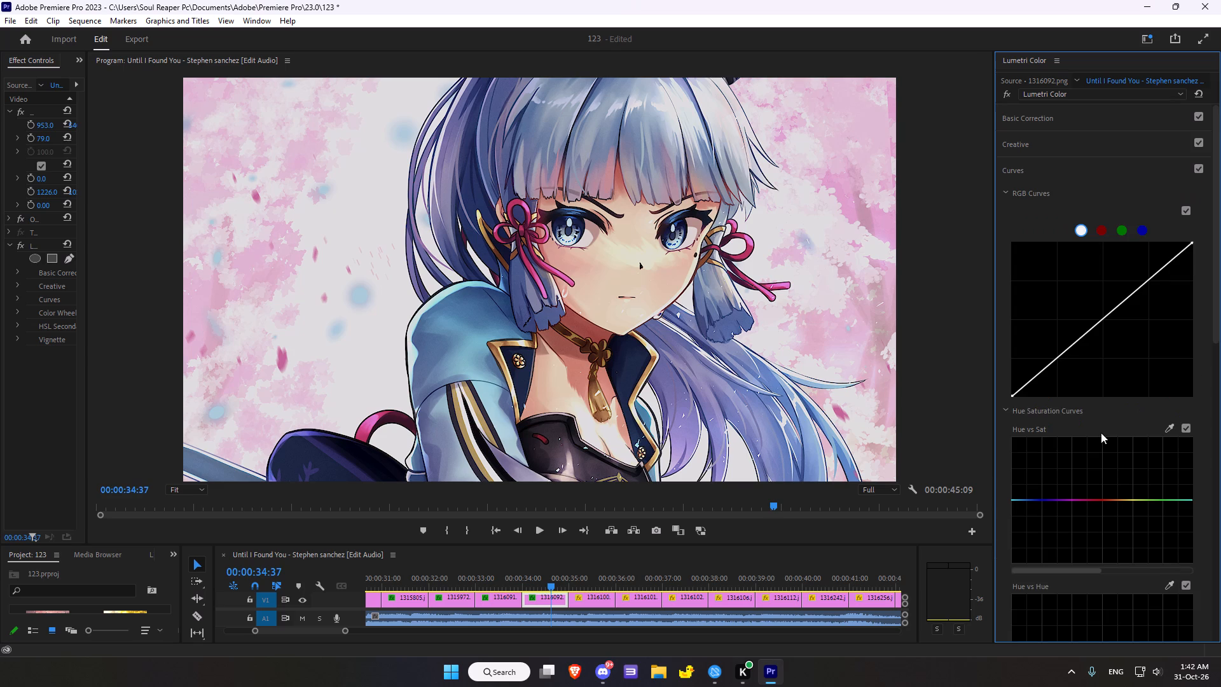
left_click(1105, 319)
left_click_drag(1104, 317, 1098, 312)
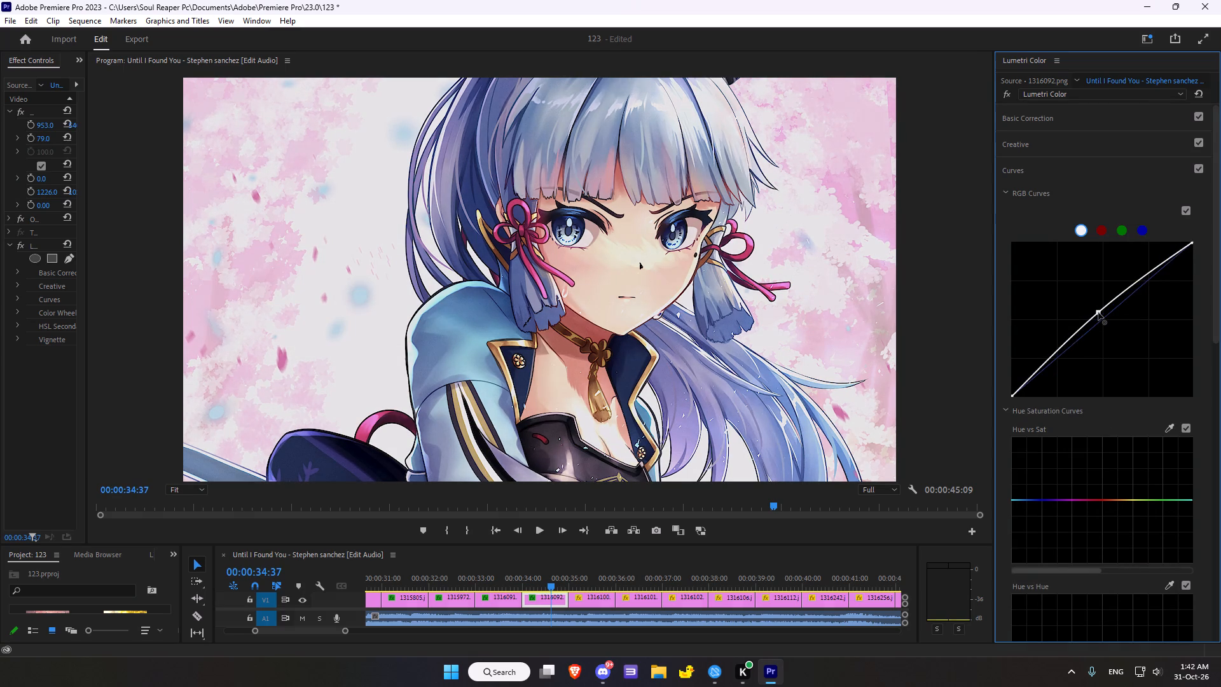
left_click_drag(1098, 312, 1095, 304)
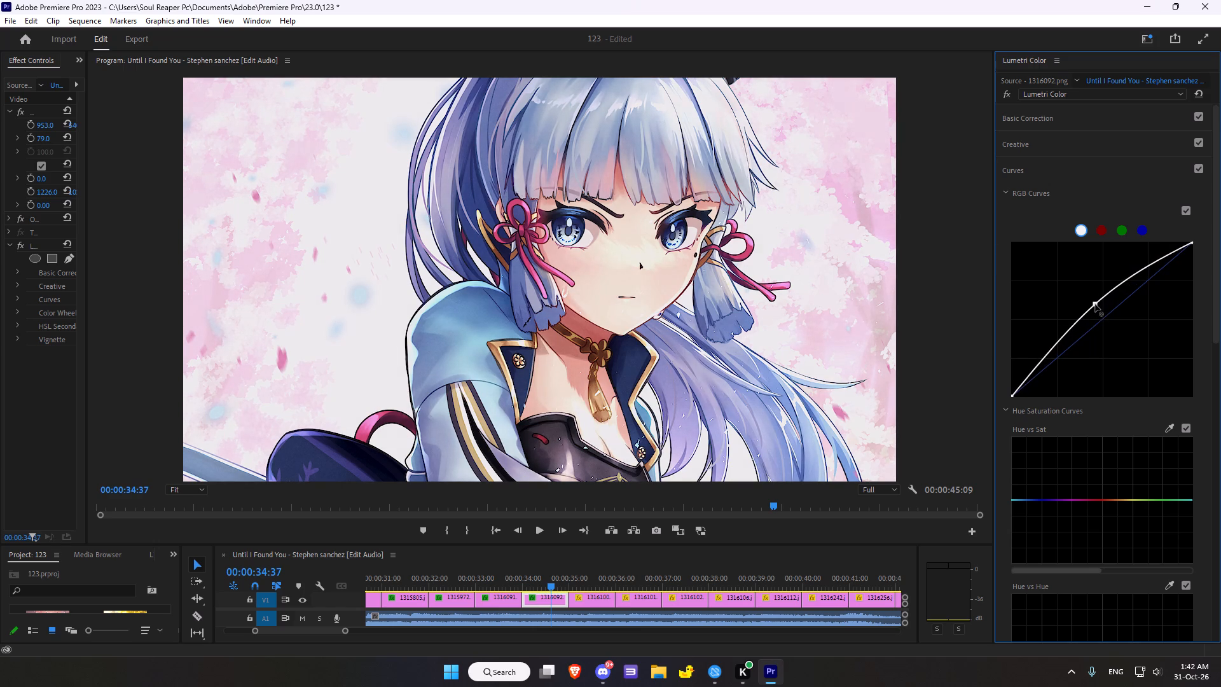
left_click_drag(1095, 304, 1094, 307)
Compare the image with the RGB curves and the whole Lumetri effect switched off and on again.
double_click(1189, 211)
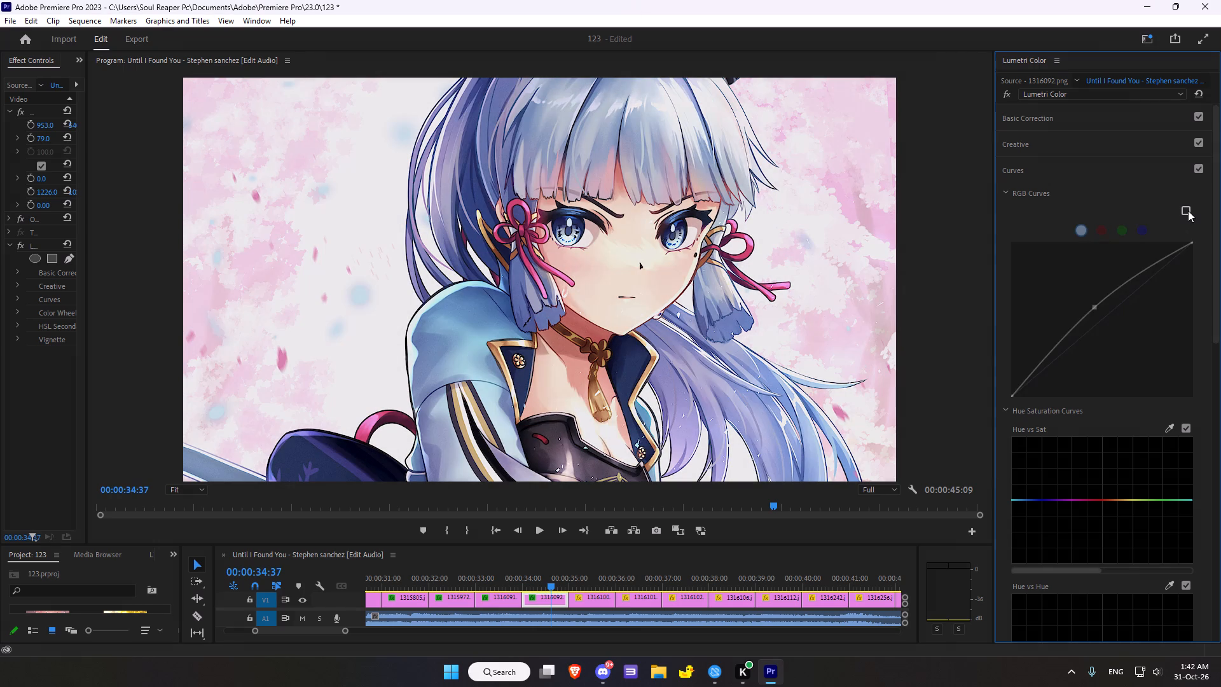
left_click(1011, 92)
left_click(1011, 92)
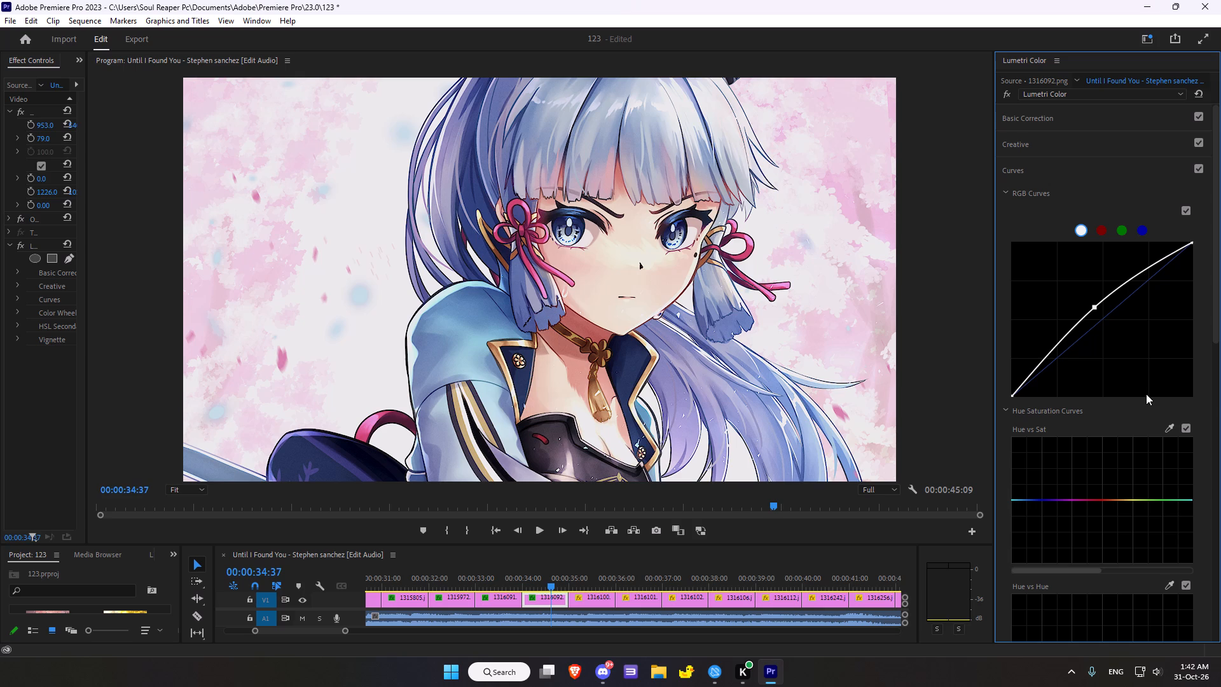
Sample the pink hair ribbon for Hue vs Sat and raise the middle point well above the baseline to boost that hue.
scroll(1208, 396, "down", 7)
scroll(1127, 405, "down", 4)
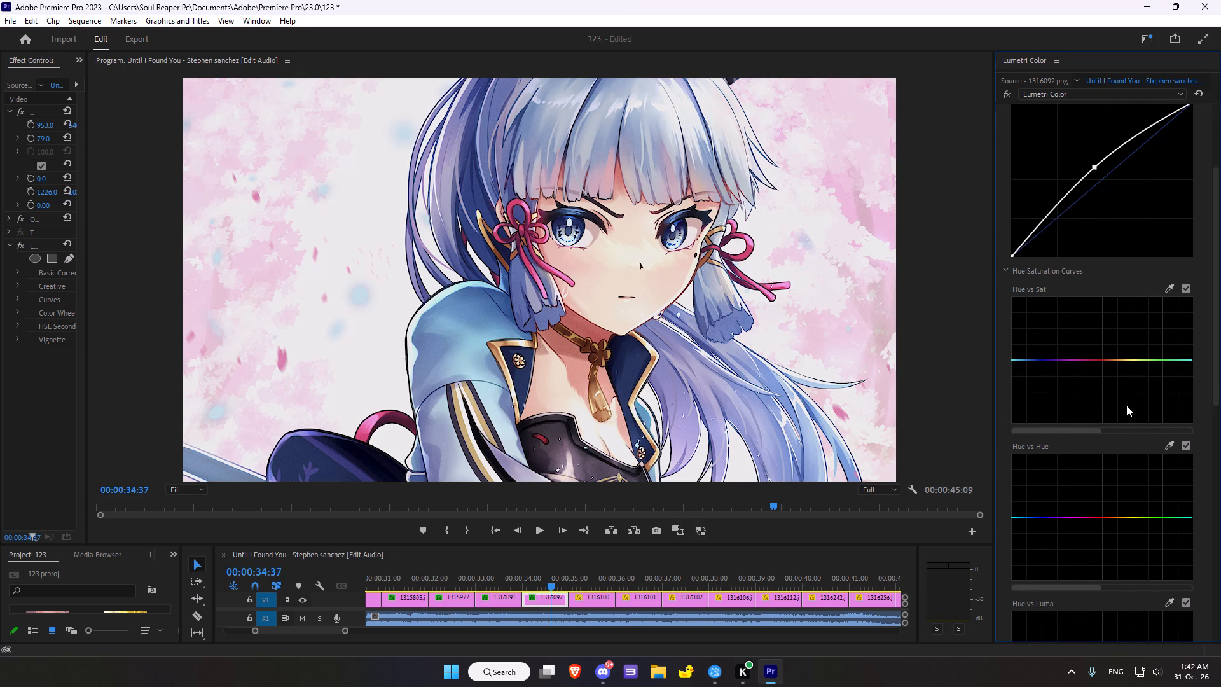
left_click(1173, 287)
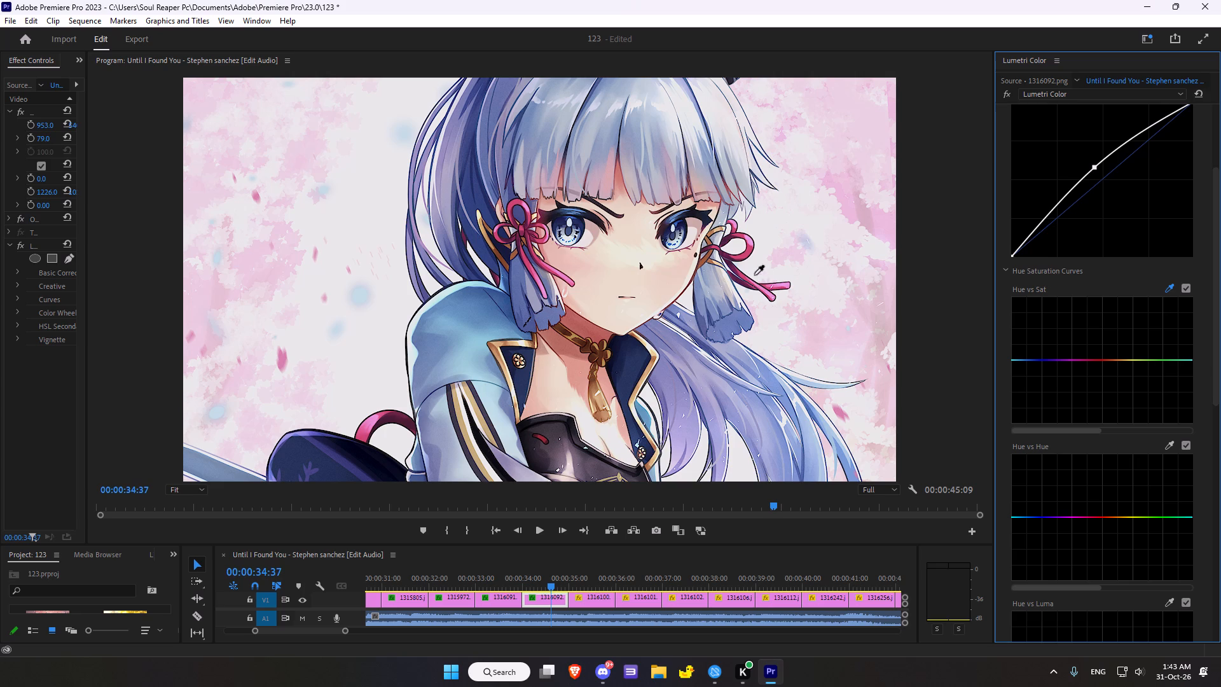
left_click(749, 240)
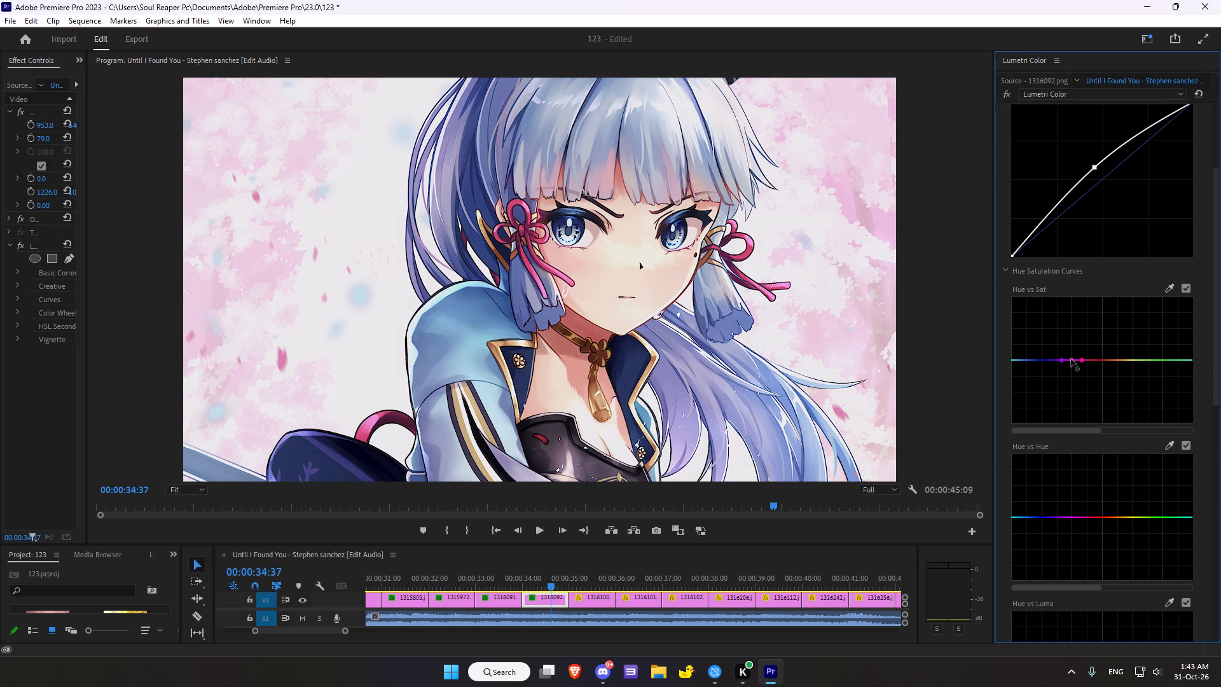
left_click_drag(1071, 359, 1082, 328)
left_click_drag(1082, 328, 1071, 318)
Sample the blue-violet hair for Hue vs Sat and raise its middle point above the baseline, slightly less than the pink peak.
left_click(1167, 288)
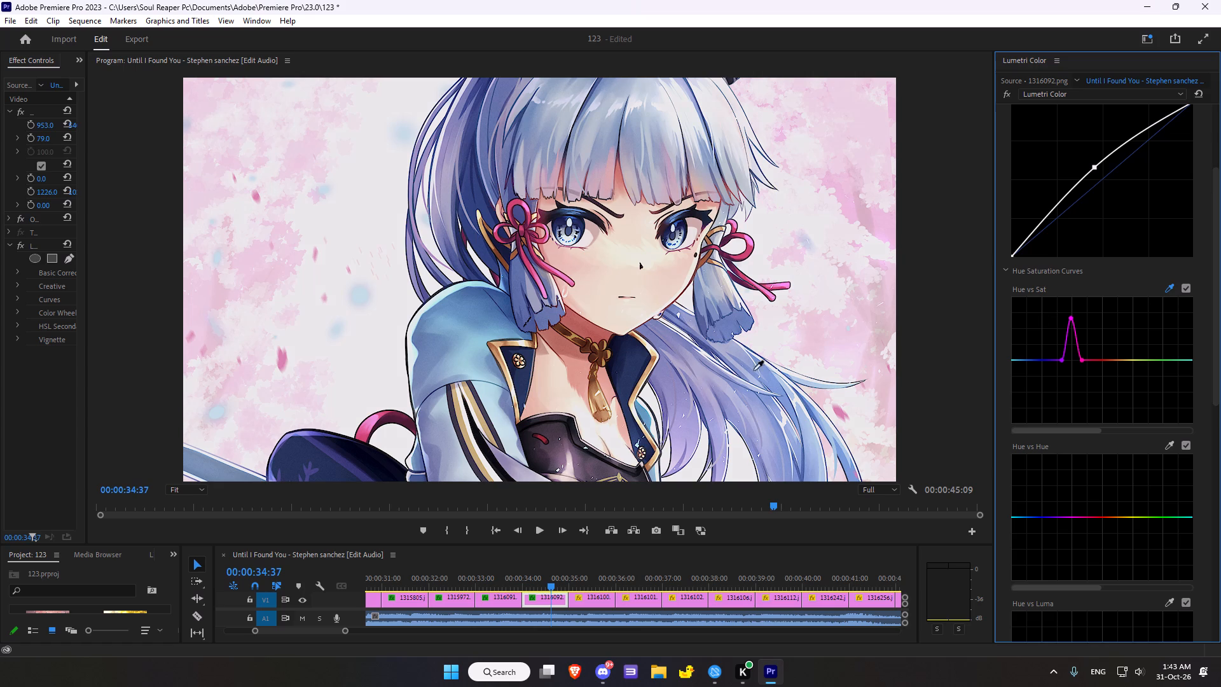
left_click(694, 378)
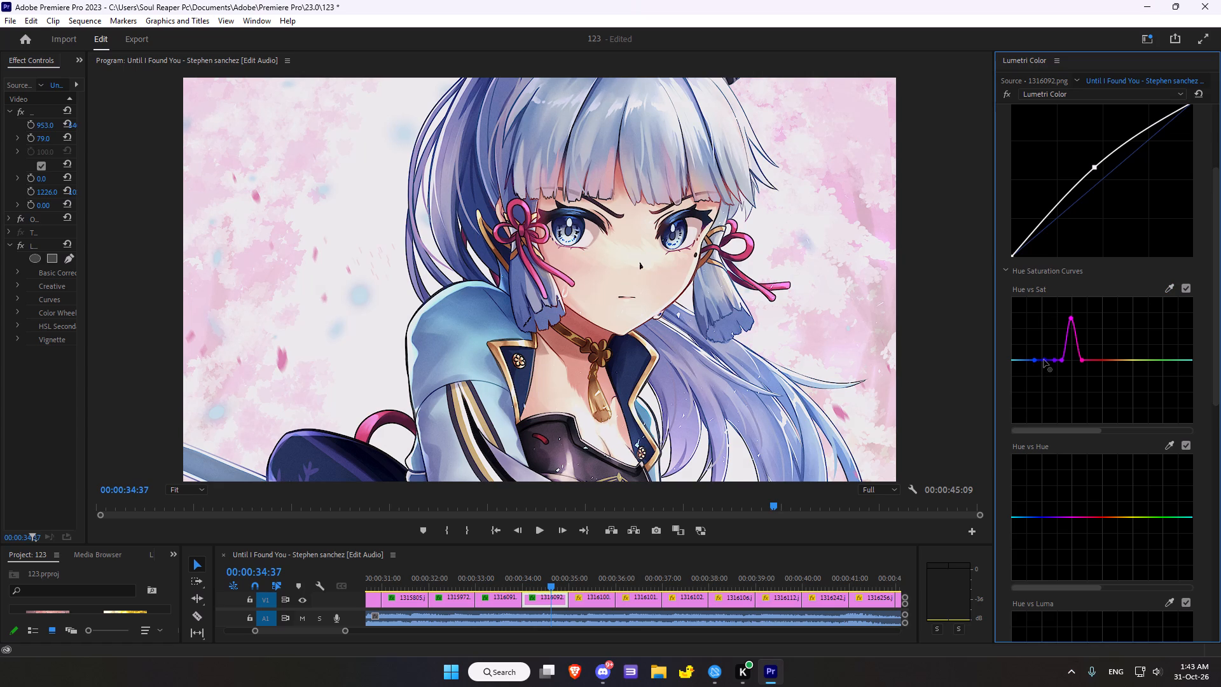
left_click_drag(1044, 359, 1043, 331)
Sample a pink petal in the background for Hue vs Hue and lower the middle point slightly below the baseline.
scroll(1162, 394, "down", 2)
left_click(1166, 420)
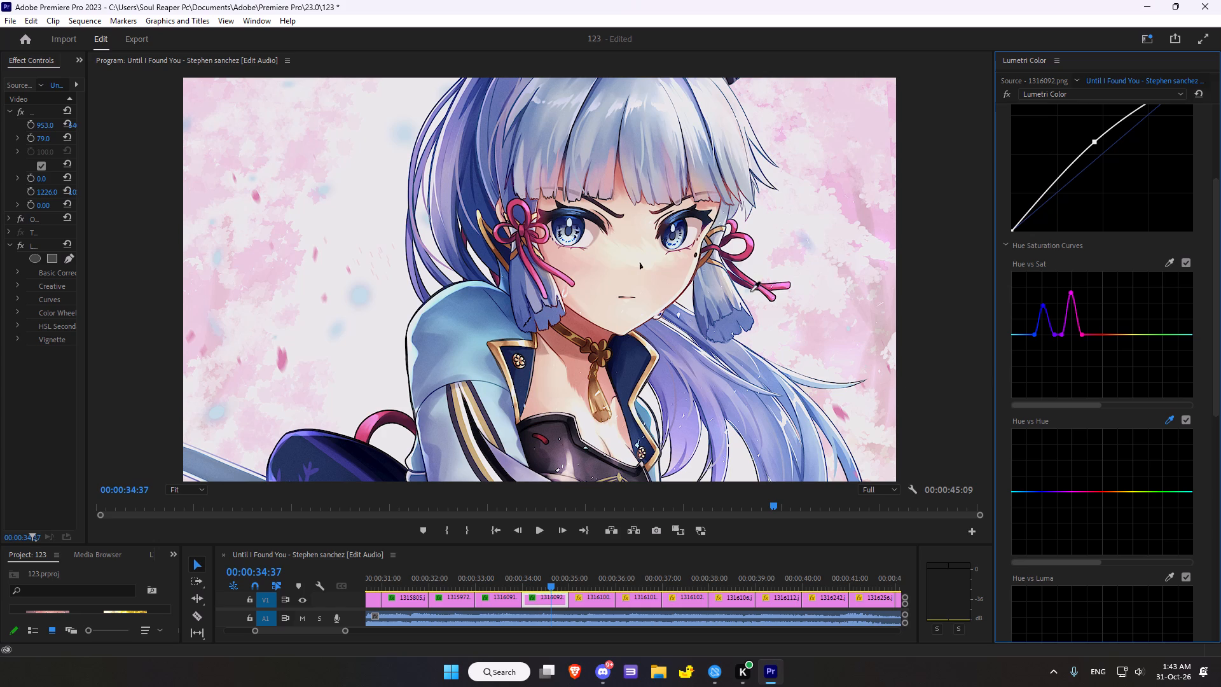
left_click(278, 360)
scroll(874, 391, "down", 2)
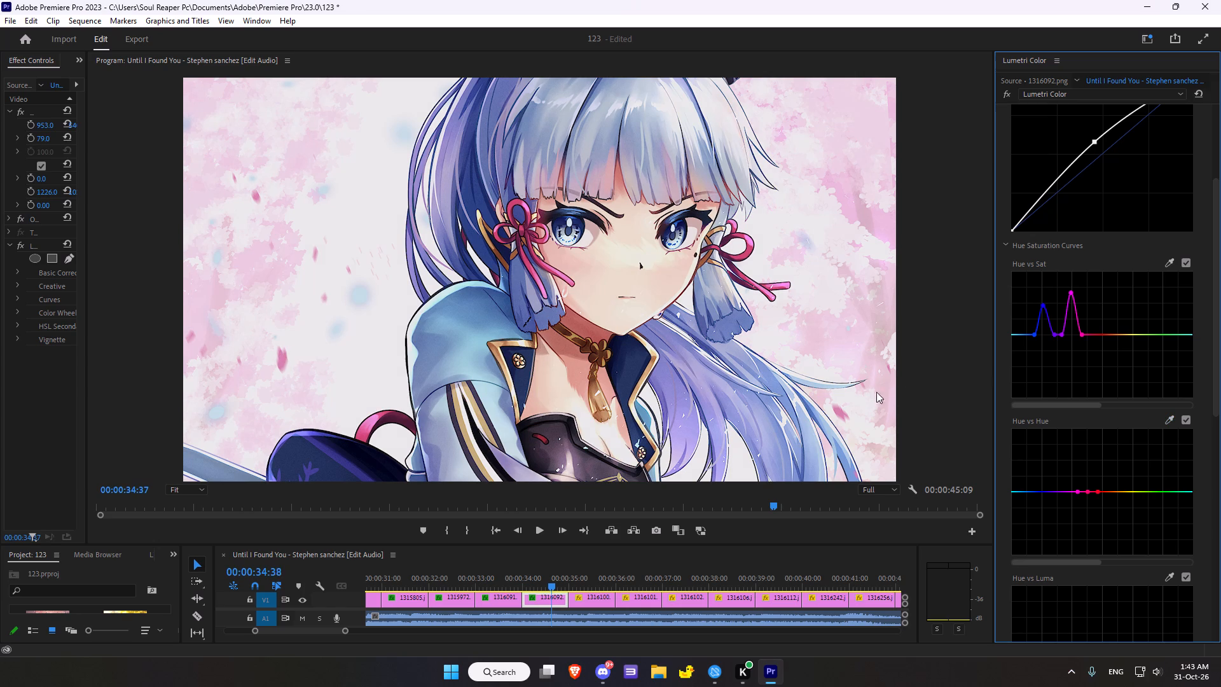
scroll(876, 392, "down", 3)
scroll(1084, 422, "down", 7)
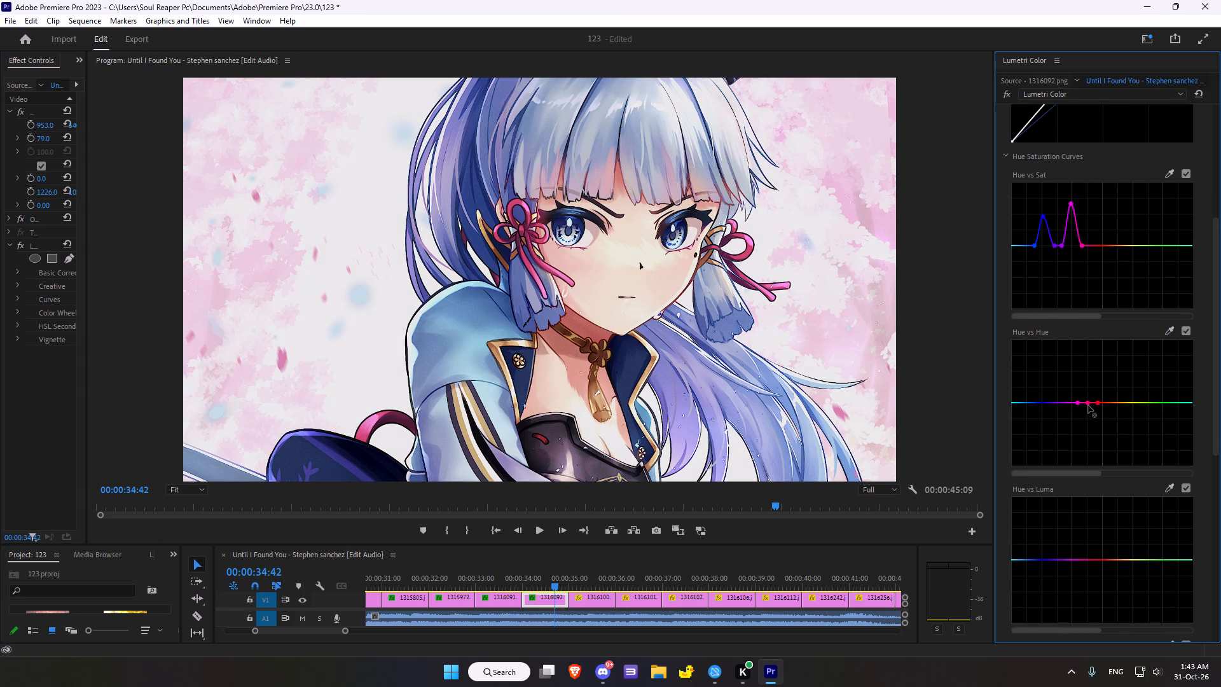
left_click_drag(1088, 405, 1092, 412)
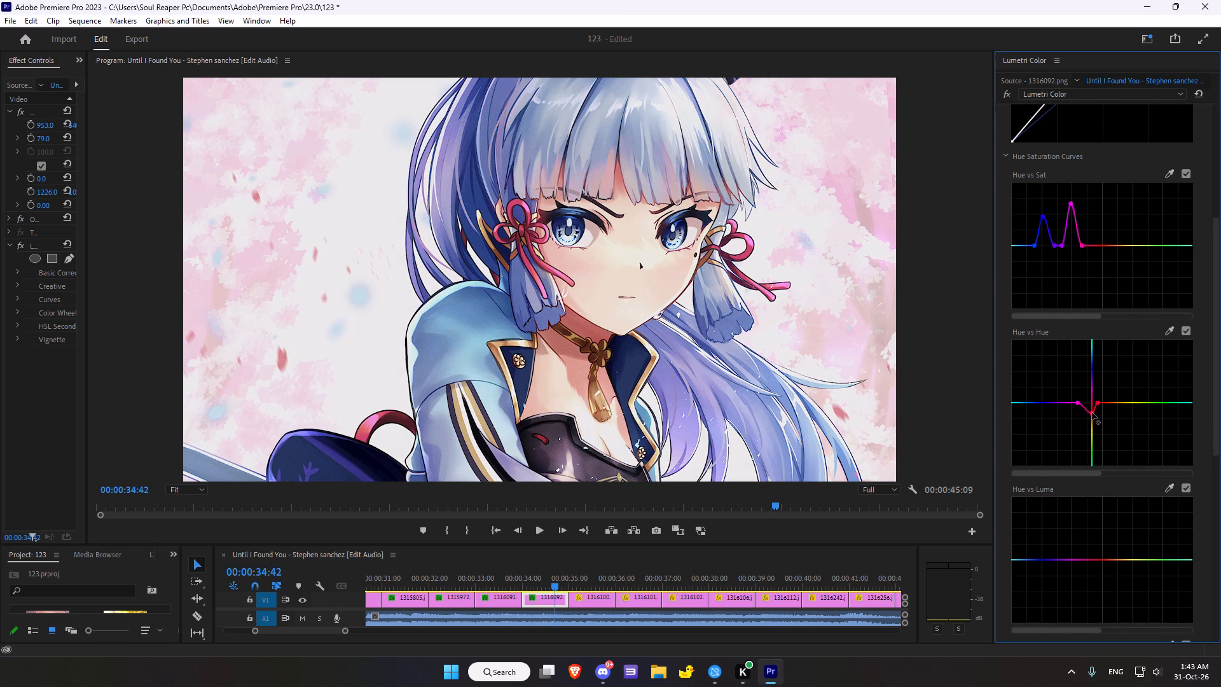
left_click_drag(1092, 412, 1088, 413)
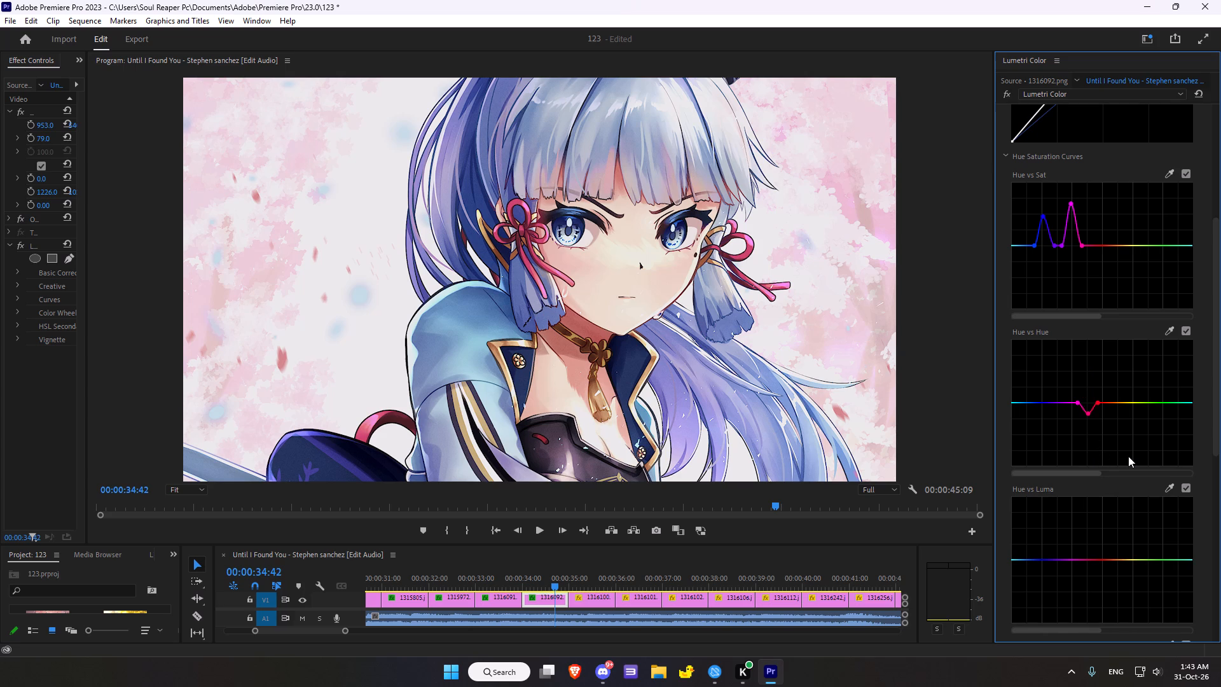
Sample a red-orange hue for Hue vs Luma so that its points are added to the curve's baseline.
left_click(1171, 485)
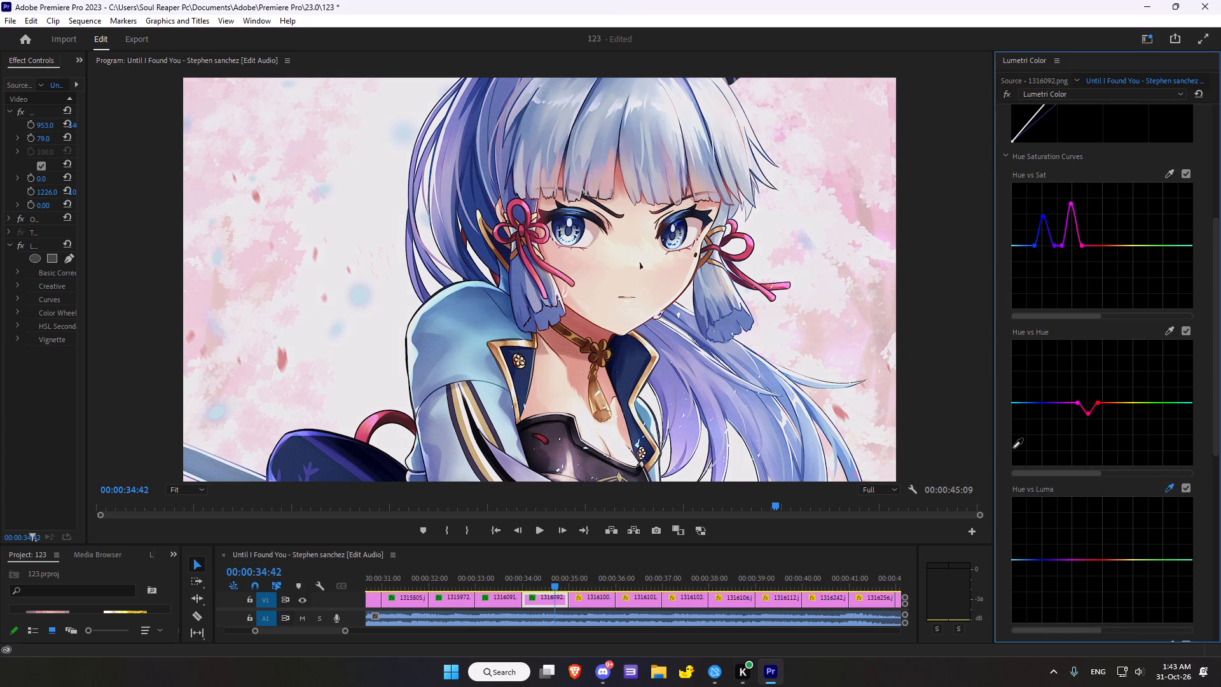
scroll(1069, 427, "down", 6)
scroll(1169, 425, "down", 13)
scroll(1092, 526, "up", 6)
left_click(1197, 461)
Add a vignette to the 1316092.png clip with Amount -3.0, Midpoint 33.7, Roundness -21.7 and Feather 33.7.
scroll(1199, 450, "down", 11)
scroll(1178, 450, "down", 12)
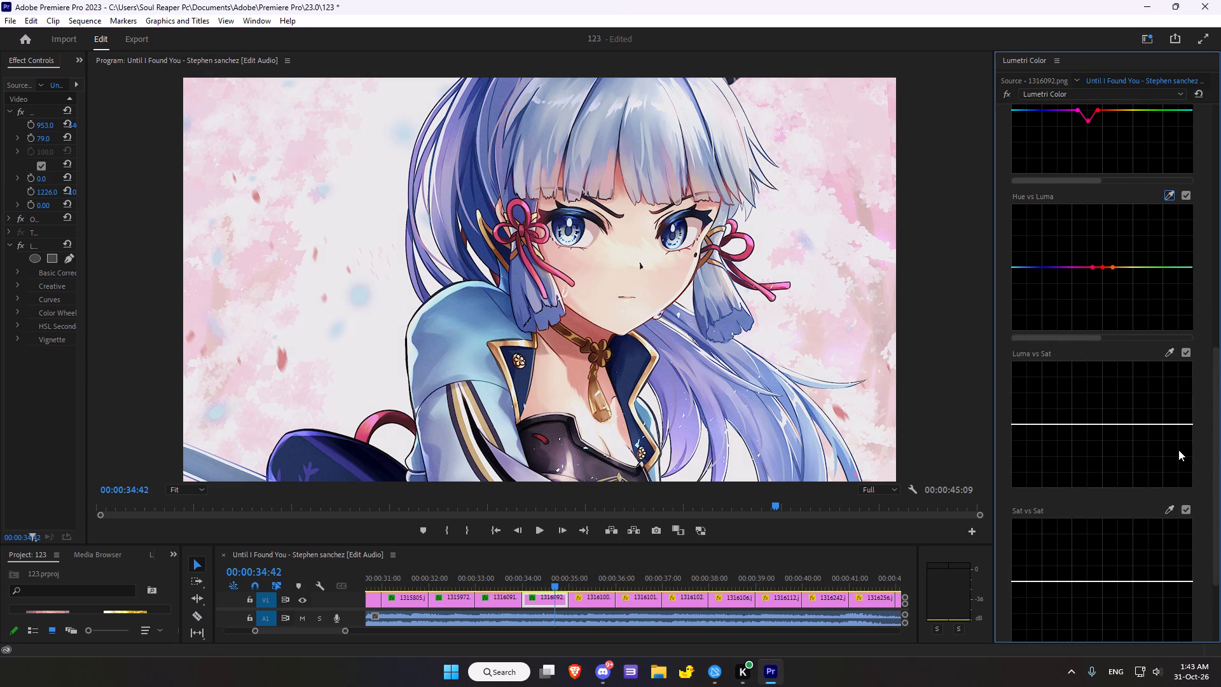
scroll(1168, 446, "down", 10)
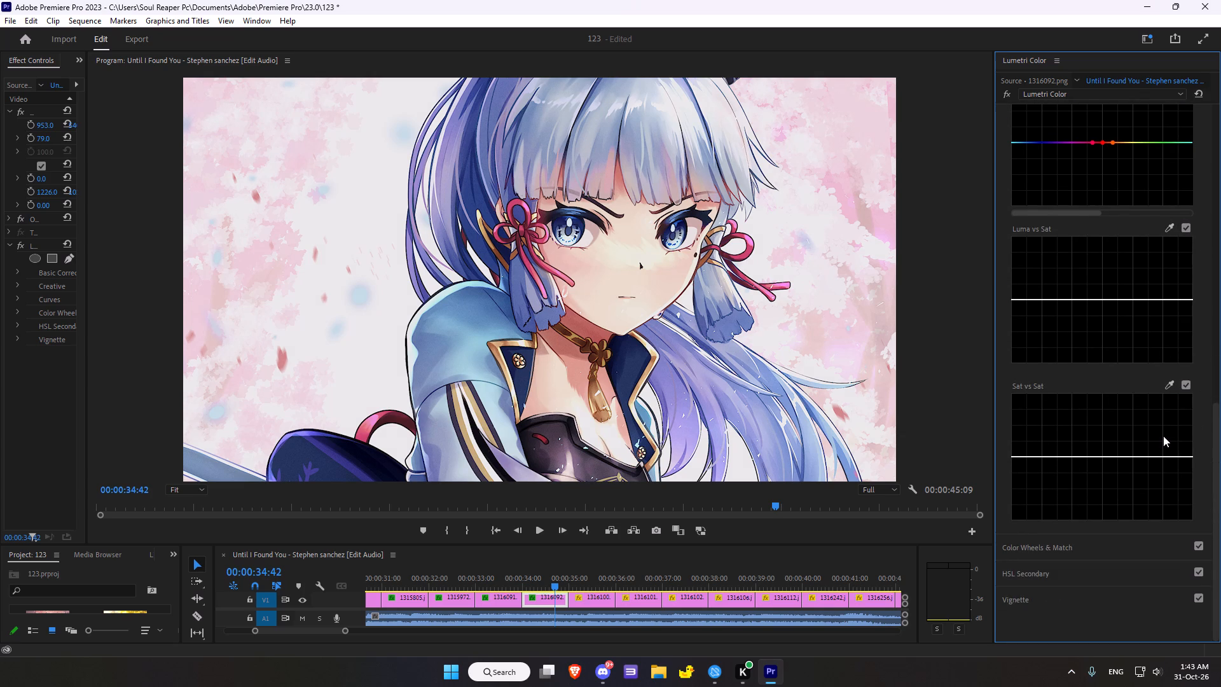
scroll(1163, 436, "down", 10)
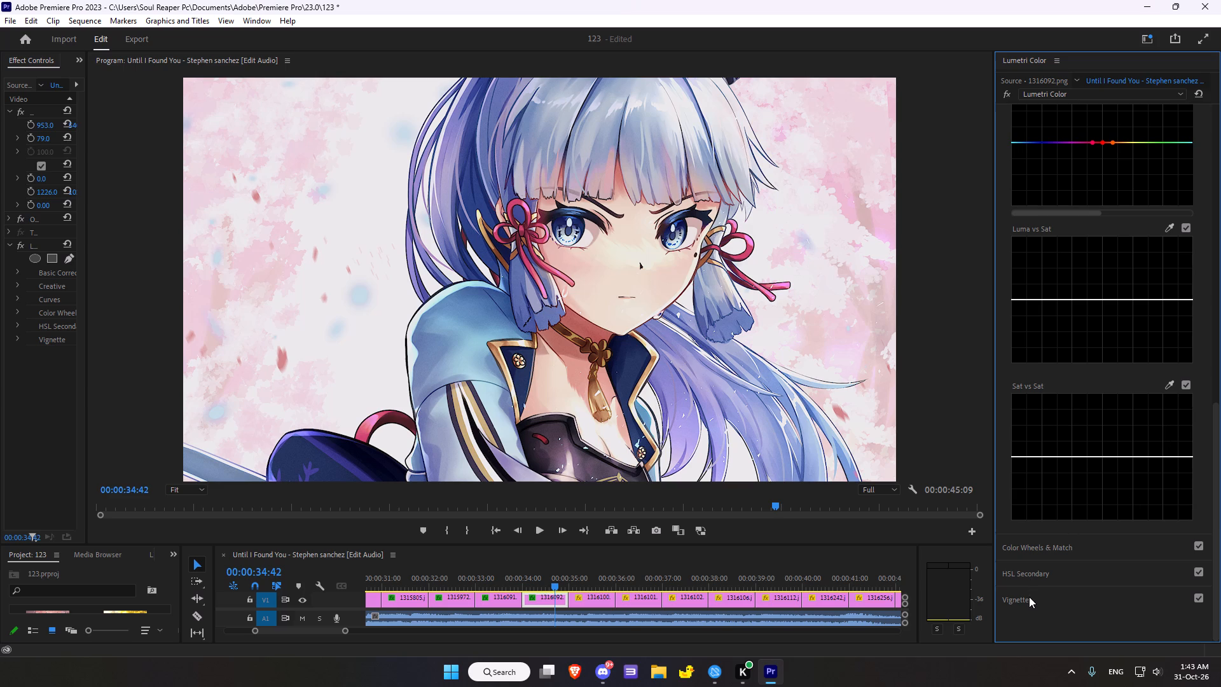
left_click(1031, 595)
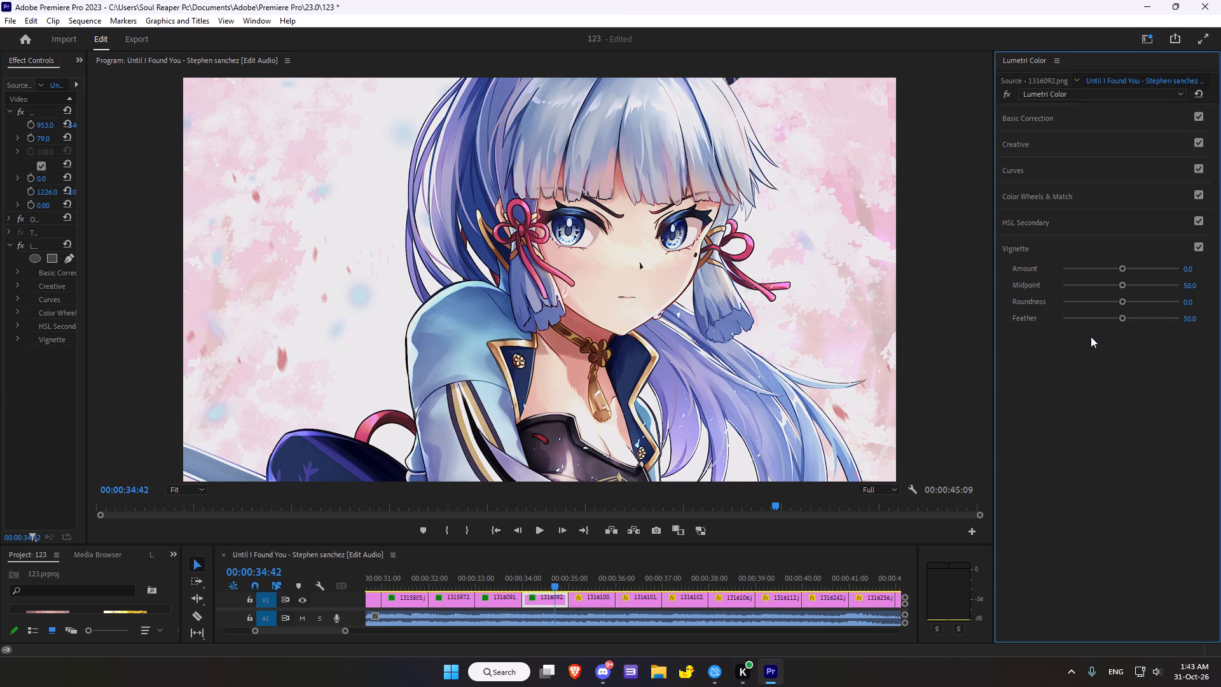
left_click_drag(1119, 268, 1029, 268)
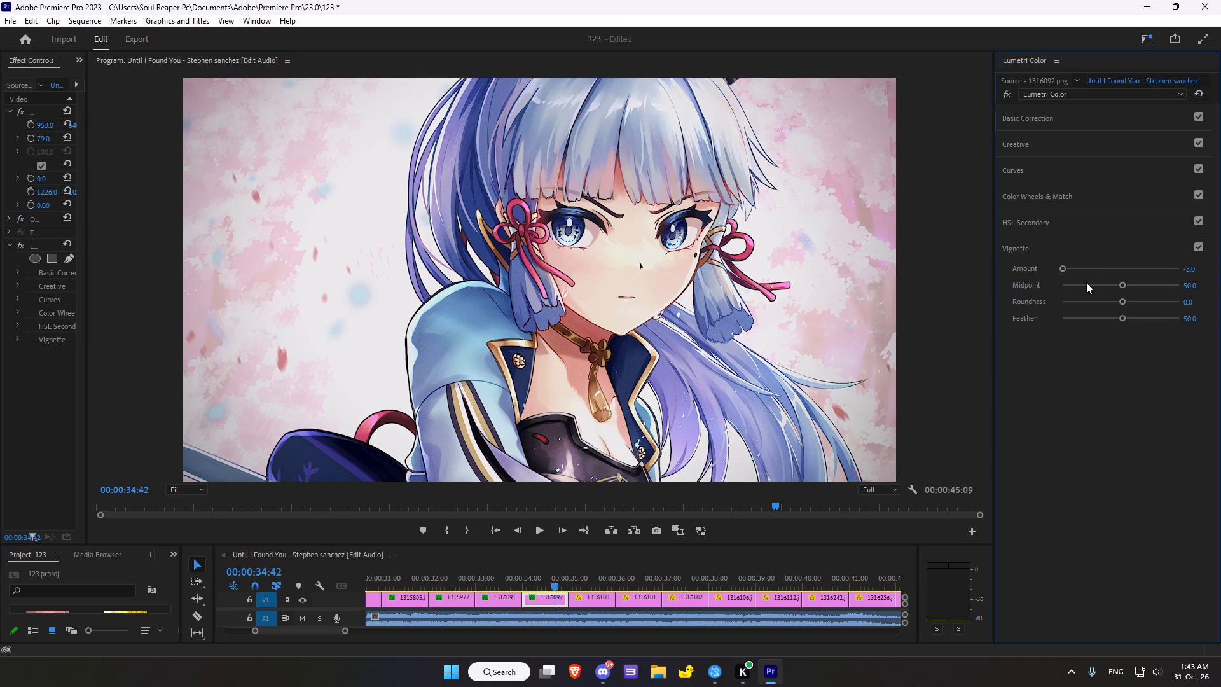
left_click_drag(1124, 288, 1087, 282)
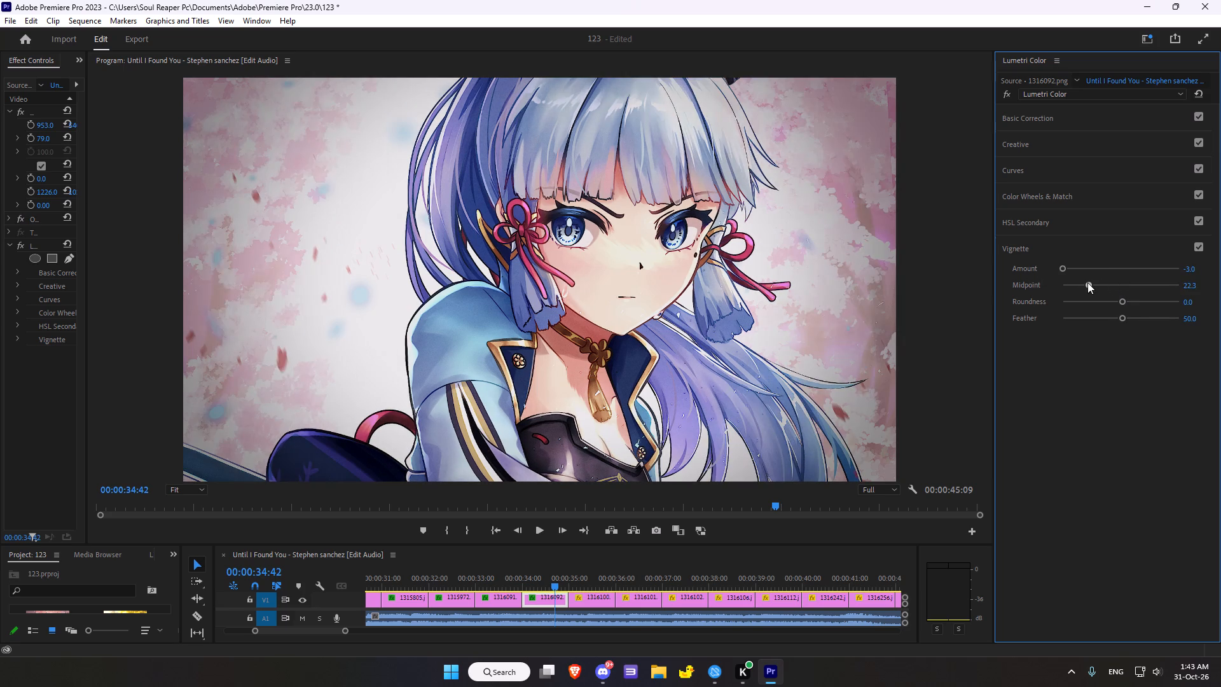
left_click_drag(1087, 282, 1101, 281)
left_click_drag(1121, 300, 1087, 302)
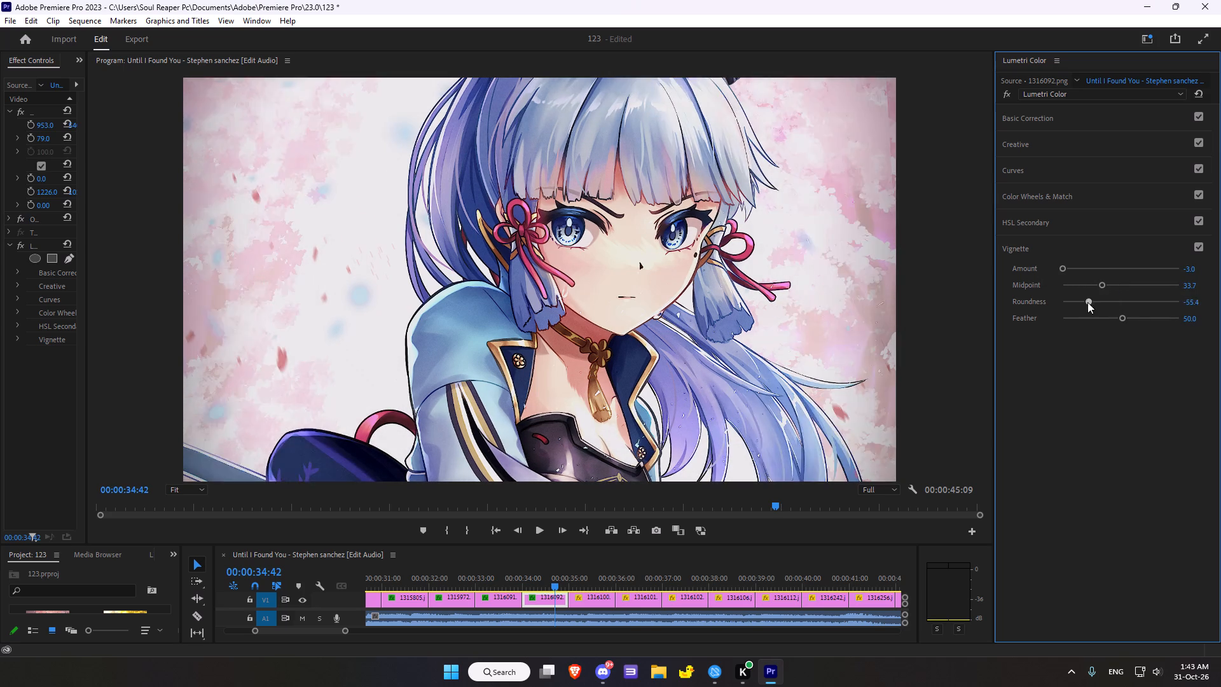
left_click_drag(1087, 302, 1107, 300)
left_click_drag(1124, 317, 1101, 319)
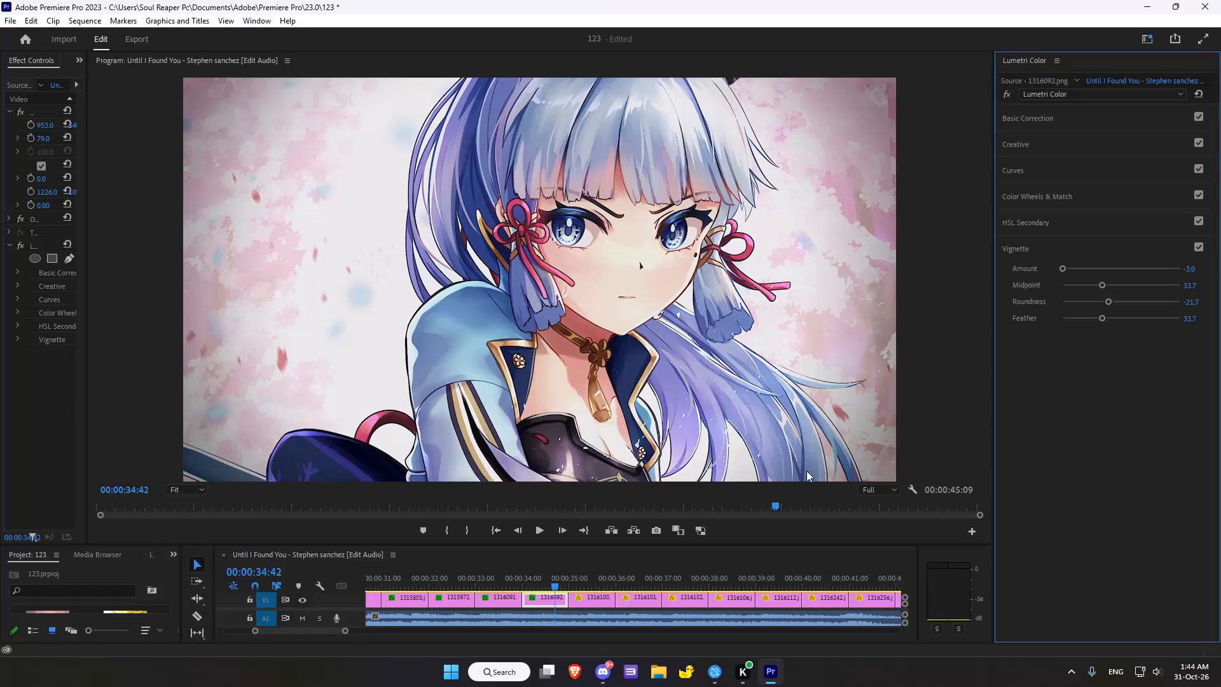
Go to the 1316100.png clip at 00:00:35:24 and set its basic Temperature to -10.9 and Saturation to 121.7.
scroll(674, 498, "down", 9)
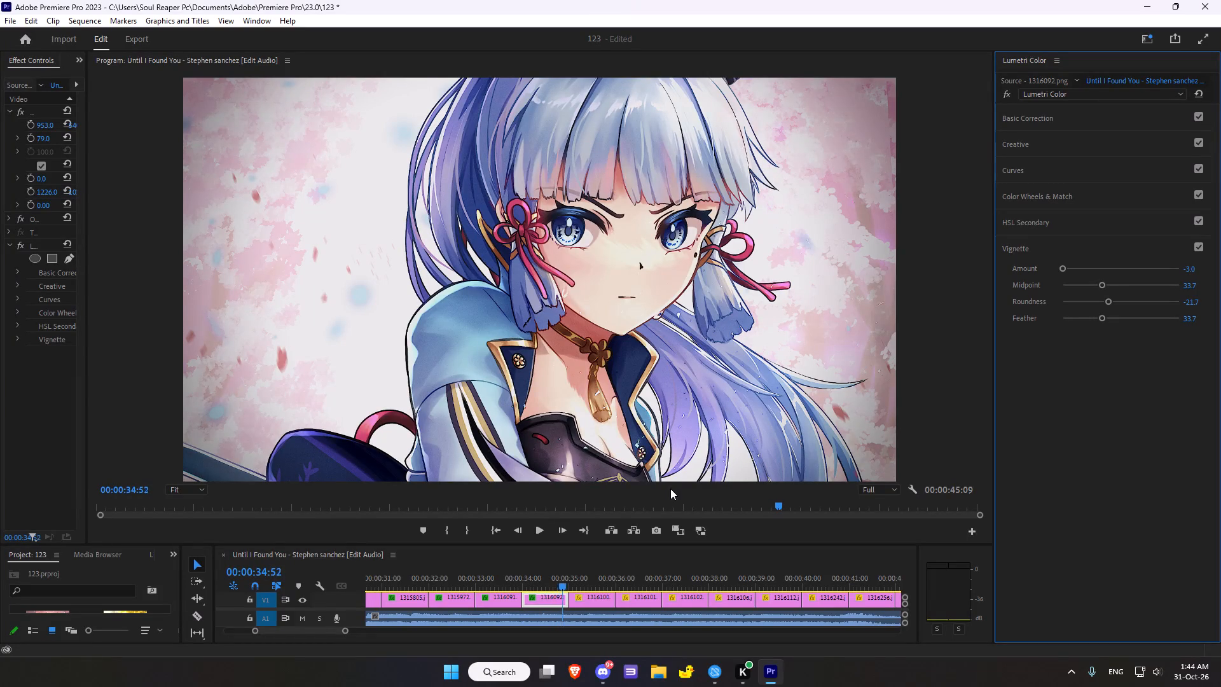
scroll(670, 489, "down", 14)
scroll(670, 489, "down", 19)
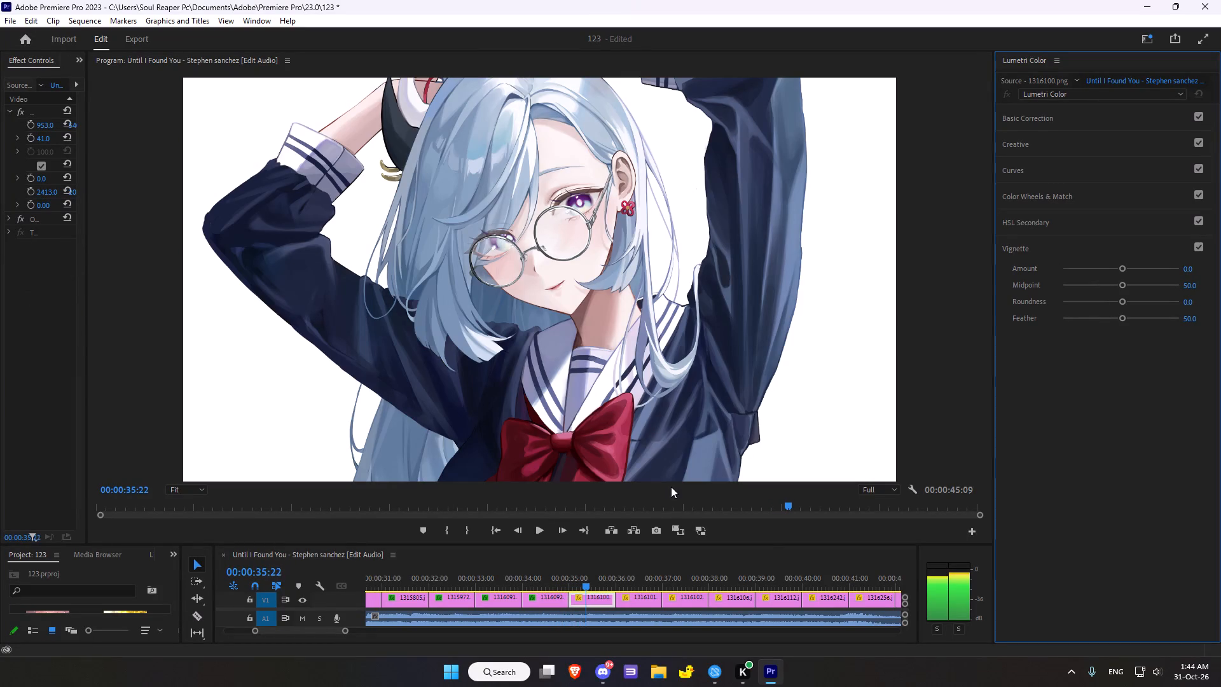
scroll(671, 487, "down", 2)
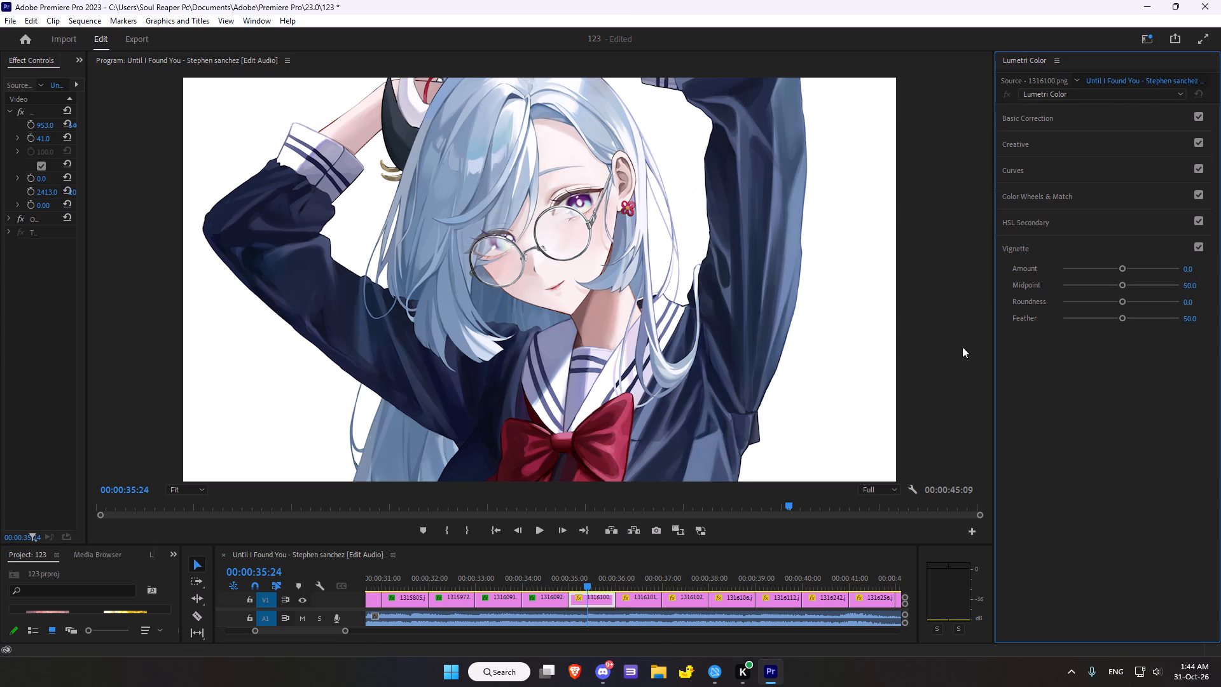
left_click(1031, 120)
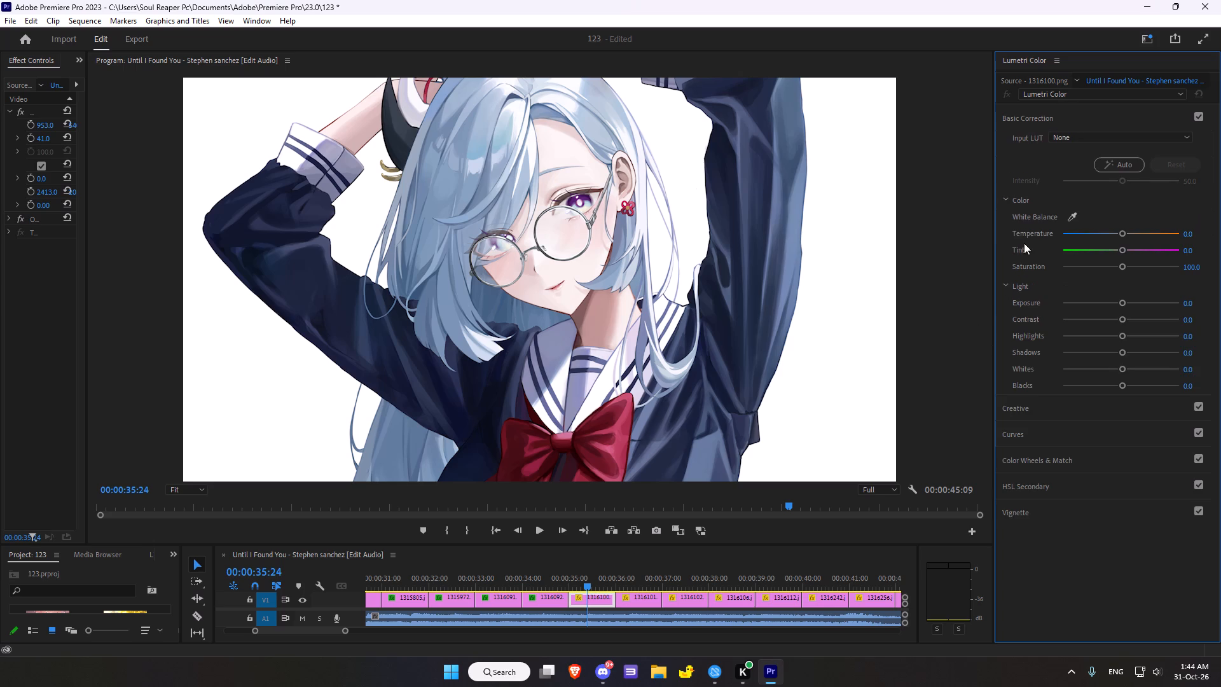
left_click_drag(1126, 236, 1138, 233)
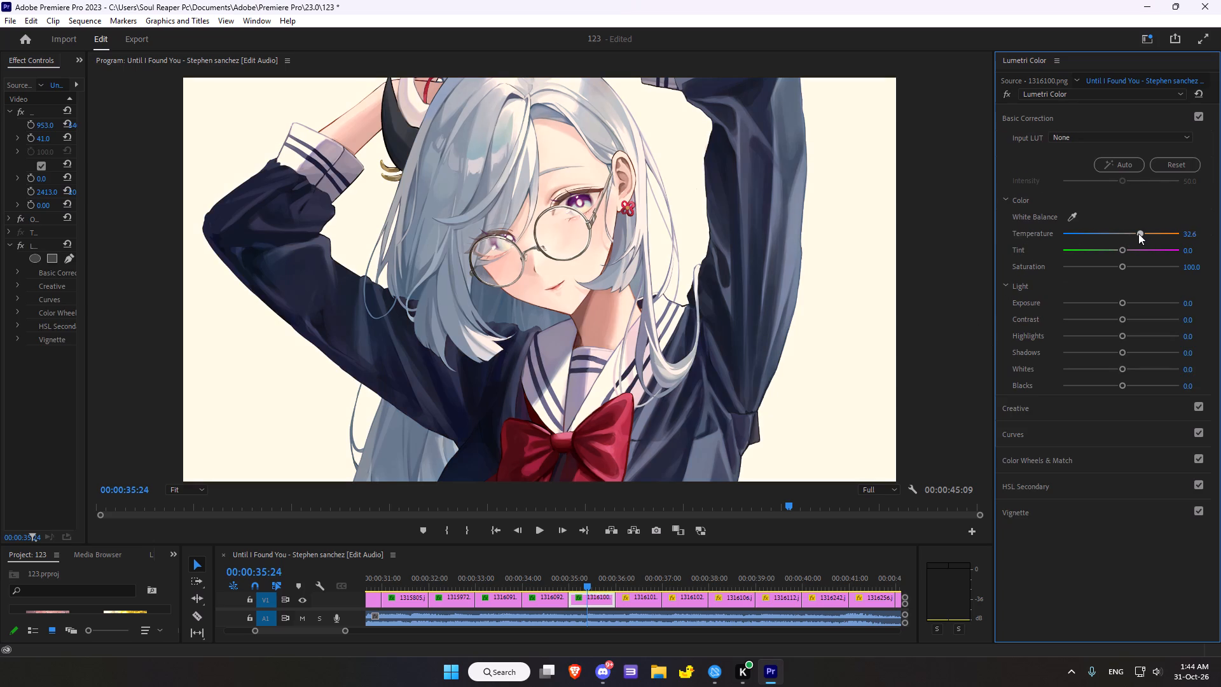
left_click_drag(1138, 233, 1114, 237)
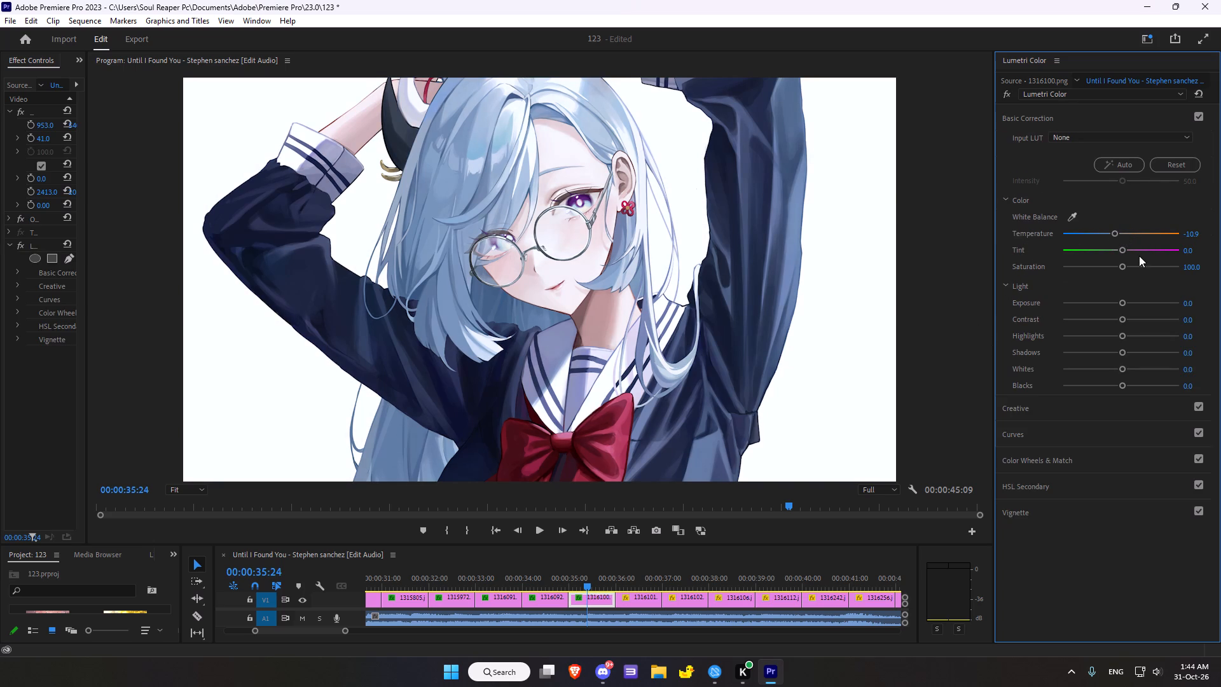
left_click(1124, 249)
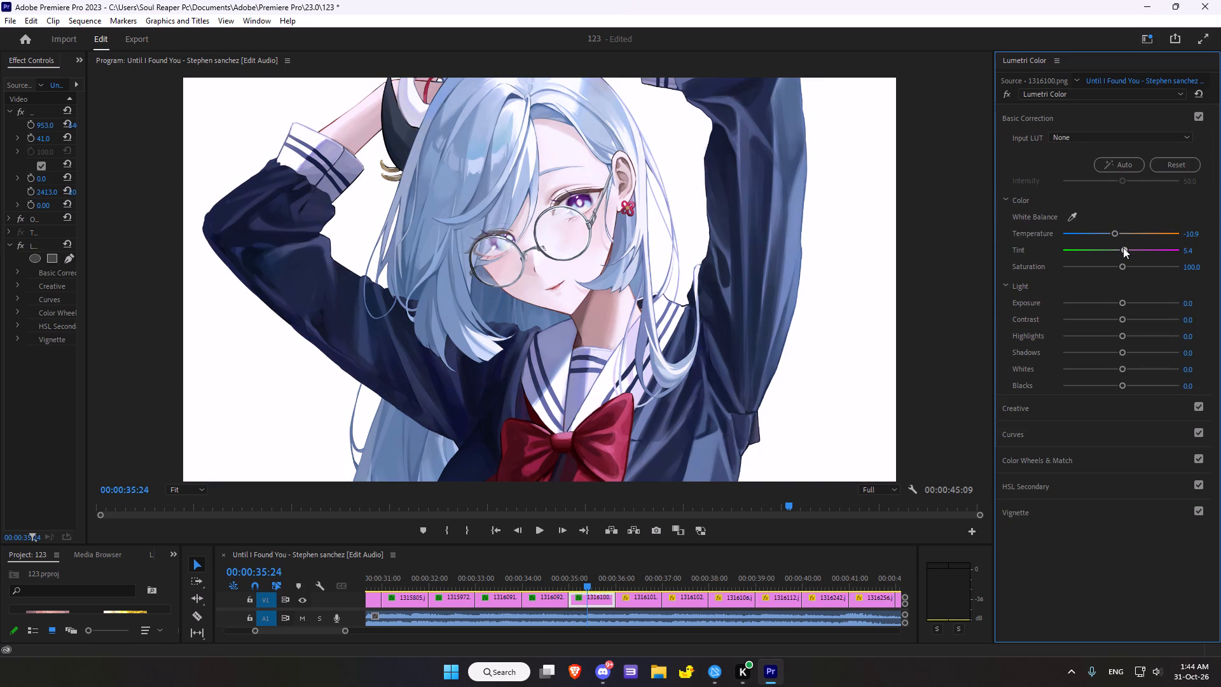
double_click(1123, 247)
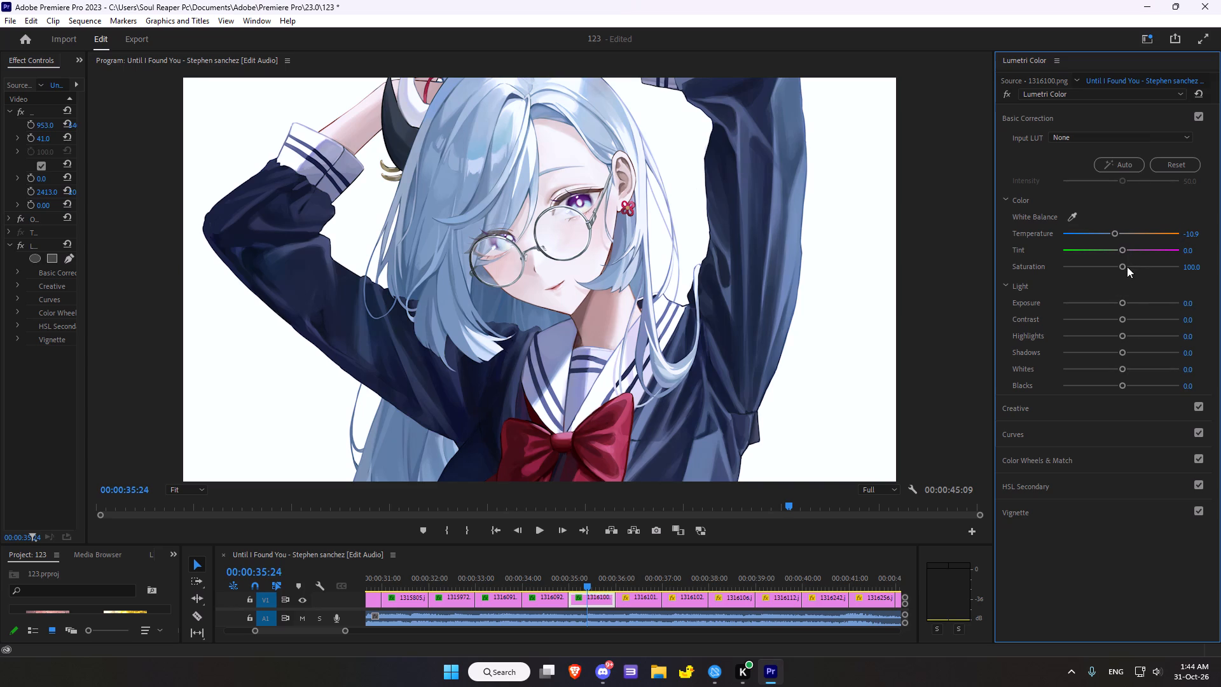
left_click(1124, 265)
left_click_drag(1121, 267, 1133, 263)
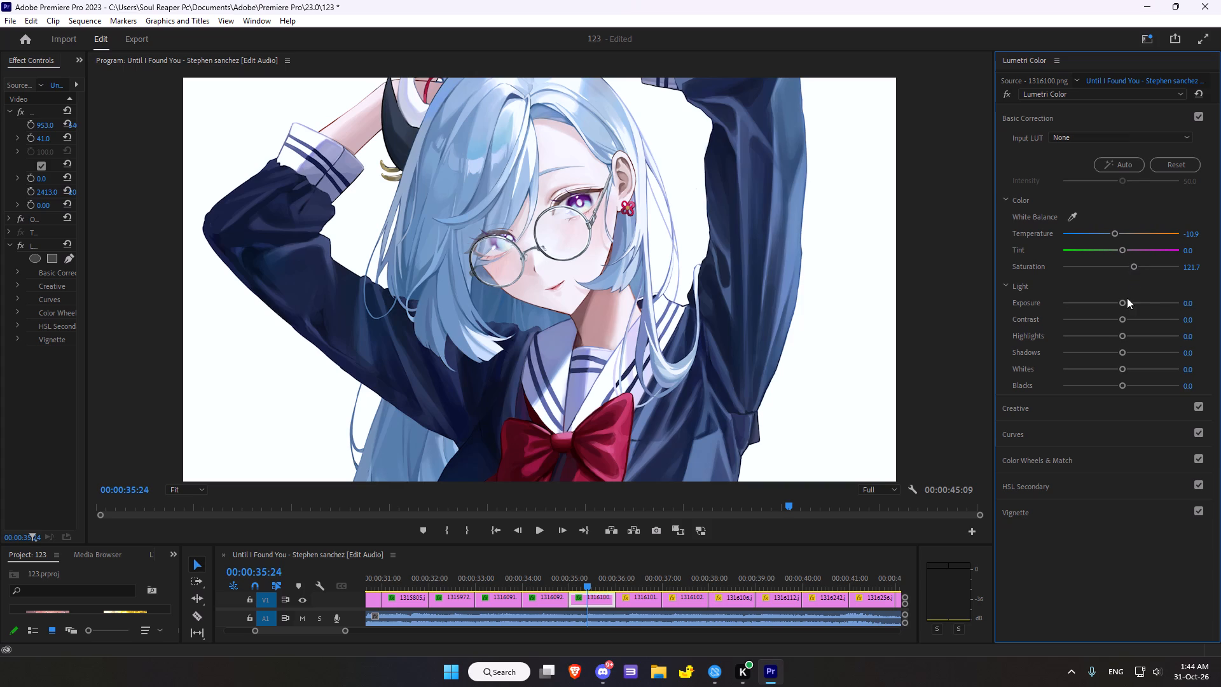
Set the clip's light values to Exposure 0.2, Contrast 2.2, Highlights -14.1, Shadows -4.3, Whites -5.4 and Blacks -6.5.
left_click(1125, 303)
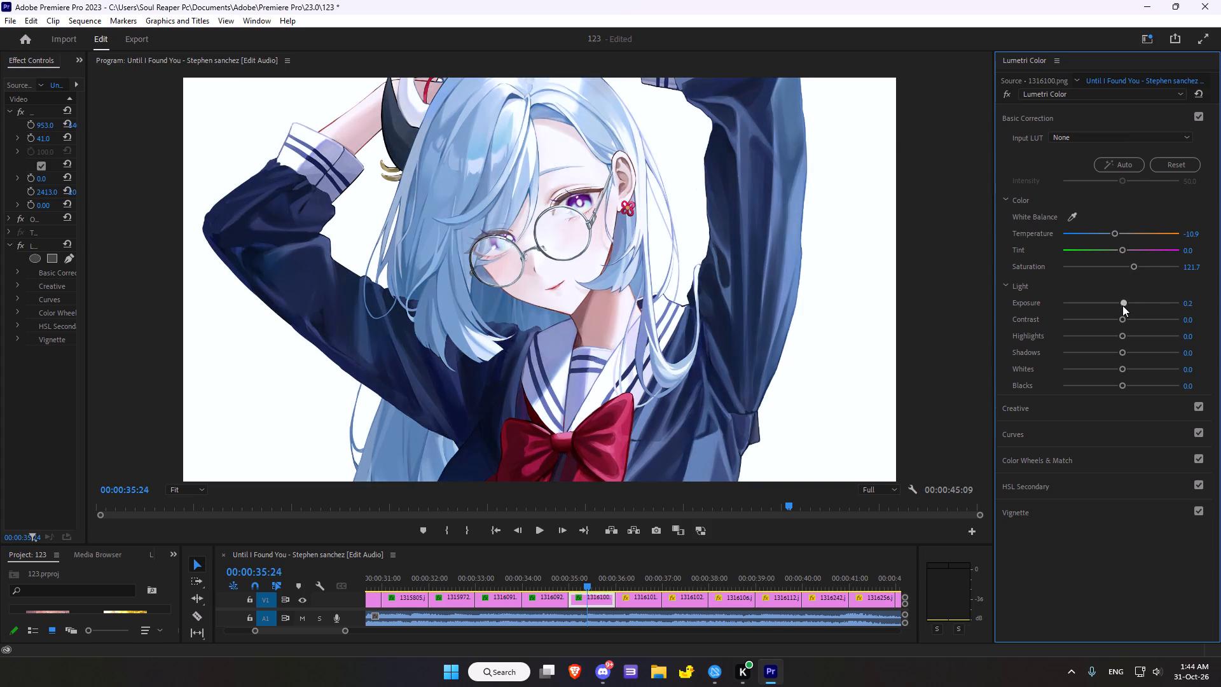
left_click(1126, 321)
left_click_drag(1124, 336, 1116, 338)
left_click_drag(1116, 338, 1113, 339)
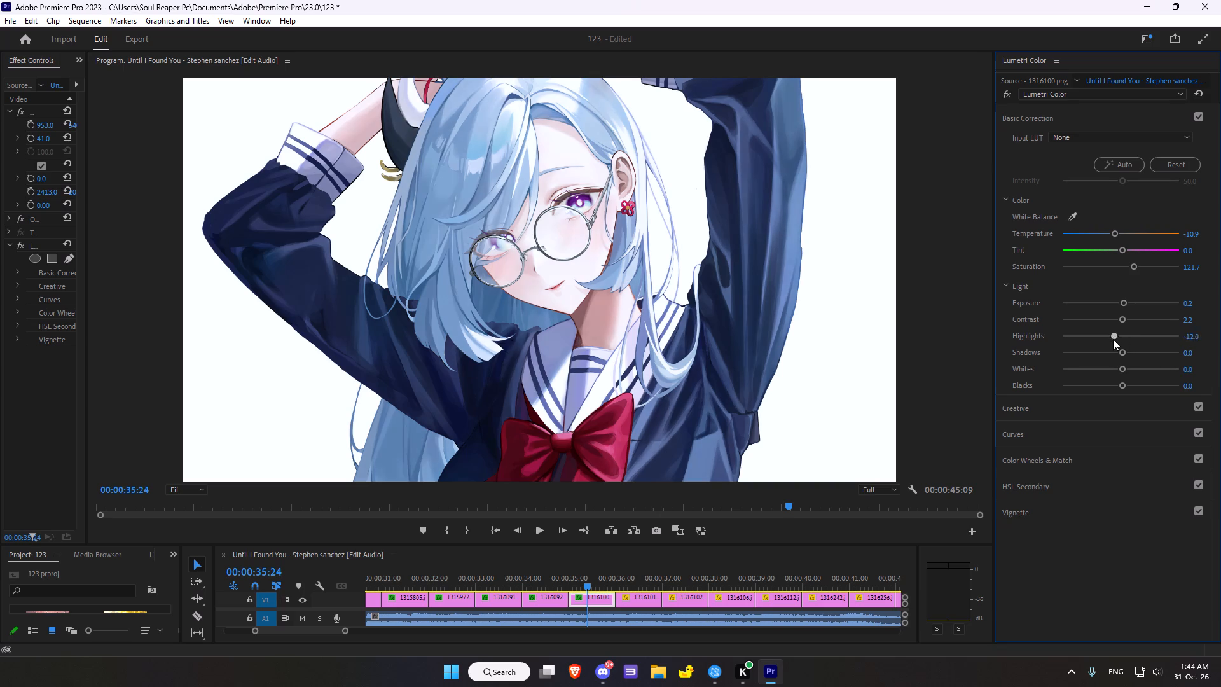
left_click_drag(1113, 339, 1112, 337)
left_click(1121, 351)
left_click(1121, 368)
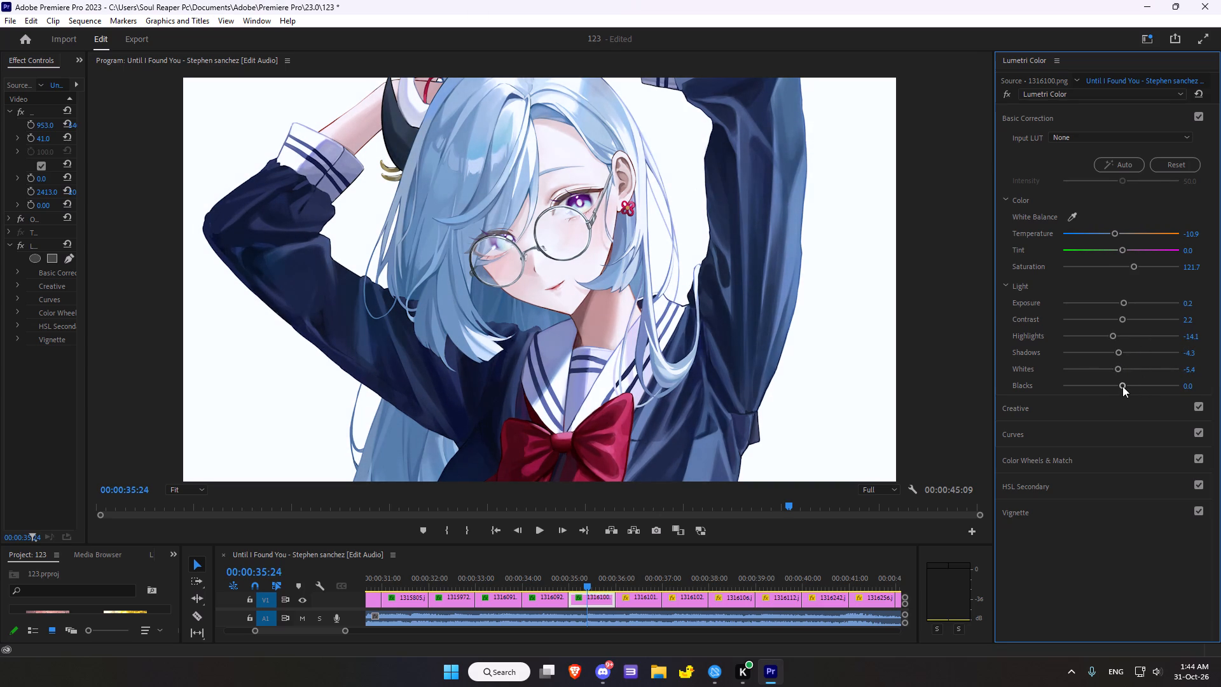
left_click_drag(1122, 386, 1116, 385)
Set the Creative adjustments for the clip to Sharpen 100.0, Vibrance 10.9 and Saturation 110.9.
scroll(1109, 426, "down", 3)
left_click(1054, 408)
left_click(1015, 408)
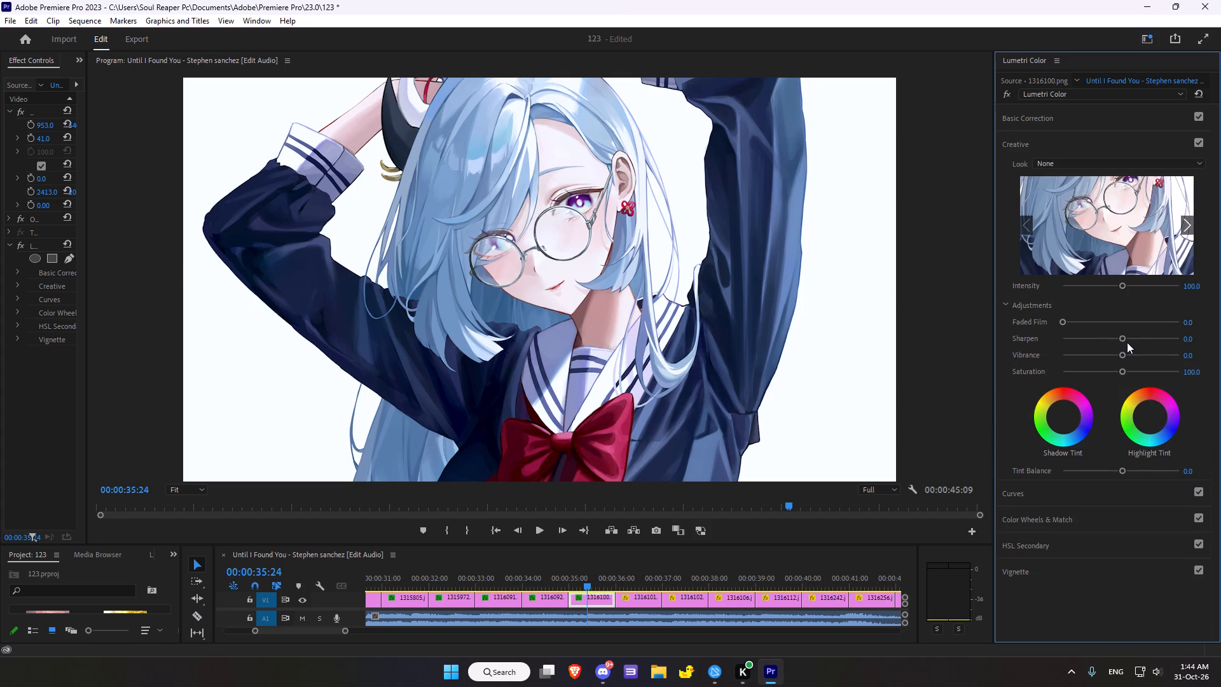
left_click_drag(1126, 338, 1204, 344)
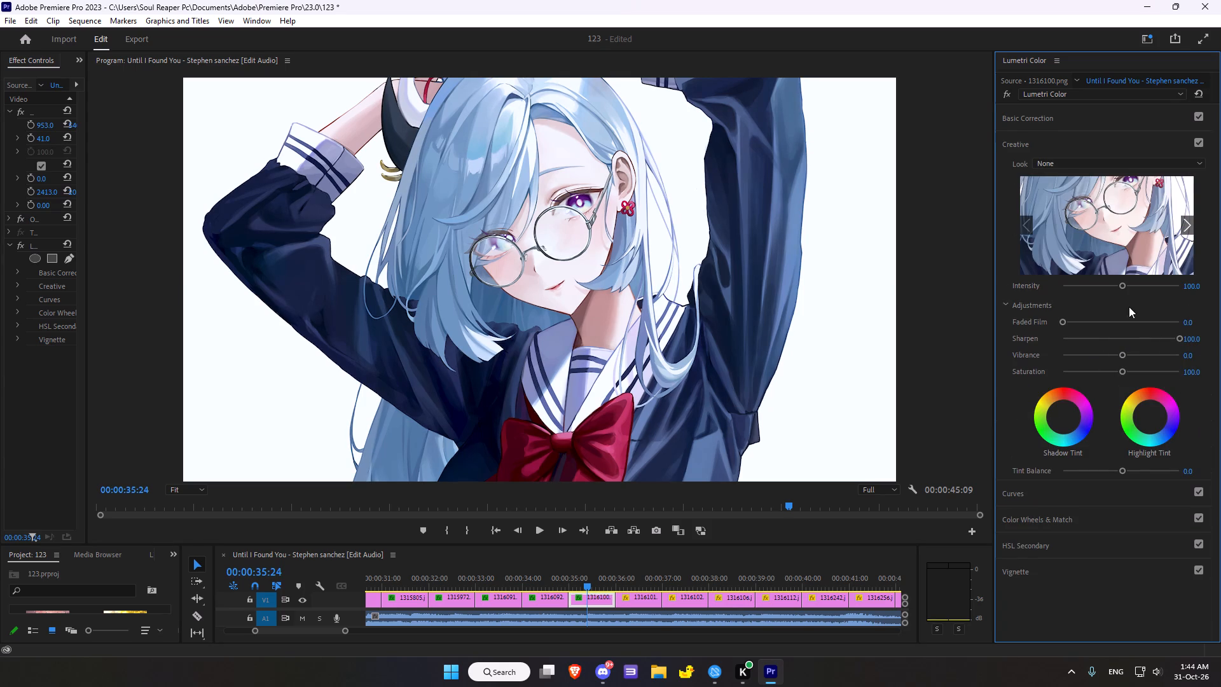
left_click(1124, 355)
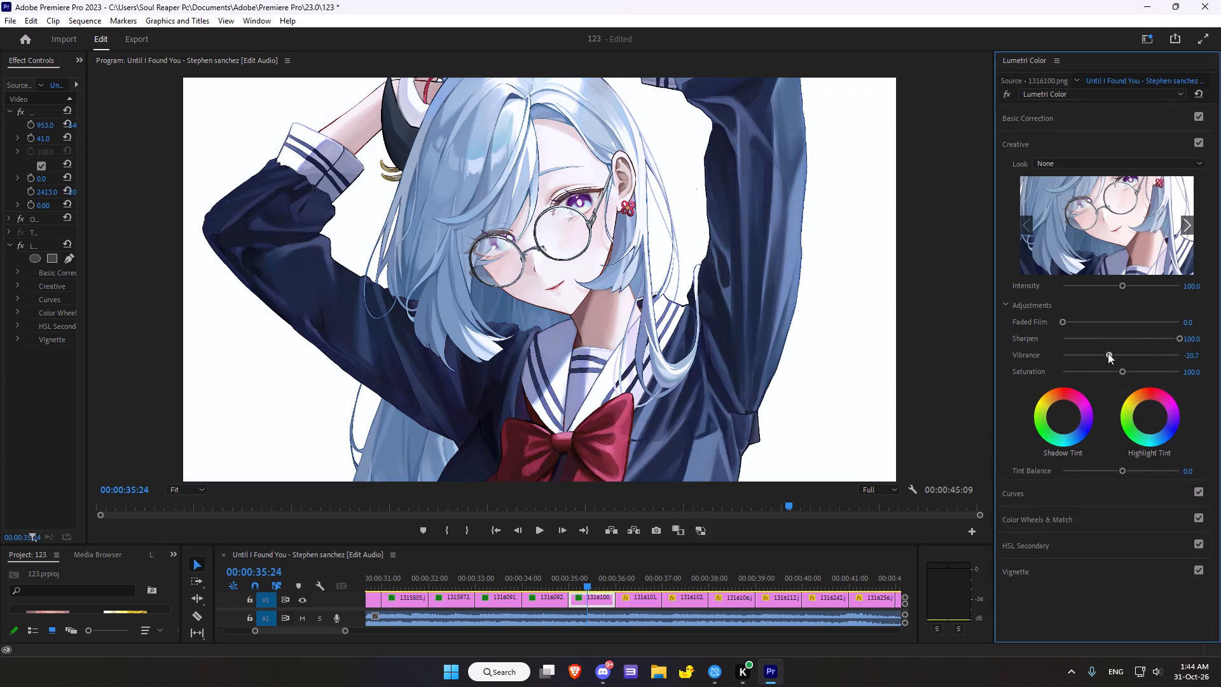
left_click(1122, 370)
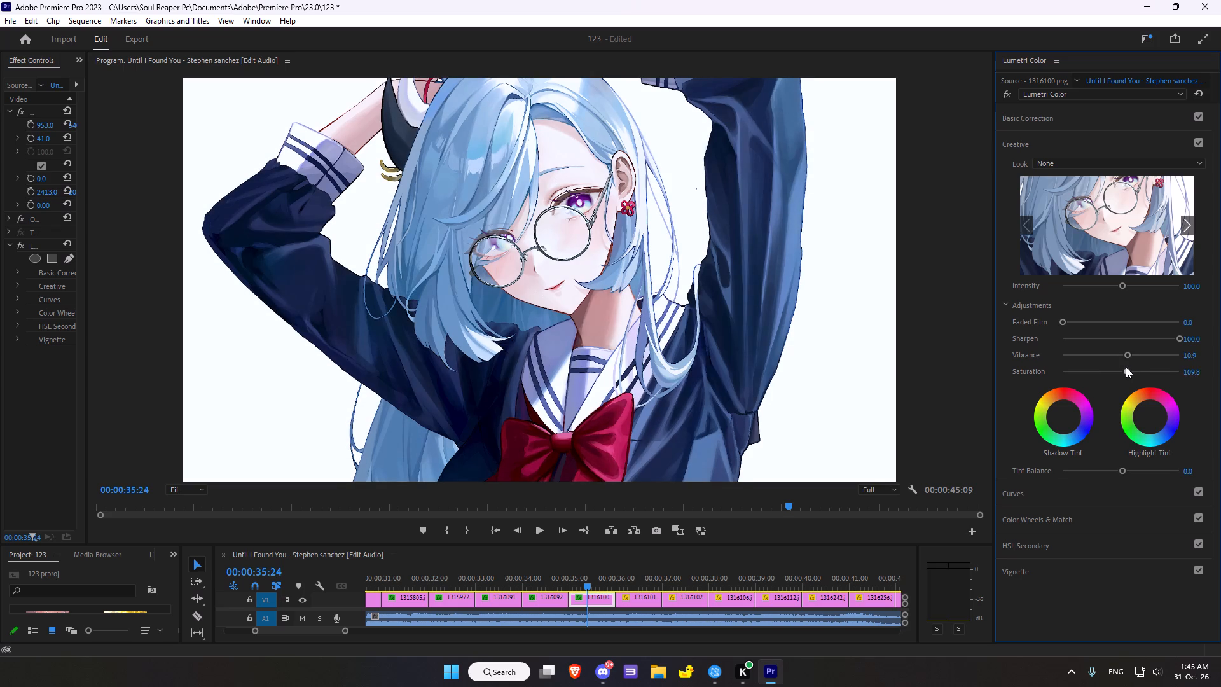
Shift the Shadow Tint slightly from neutral towards red-magenta.
left_click_drag(1064, 417, 1105, 420)
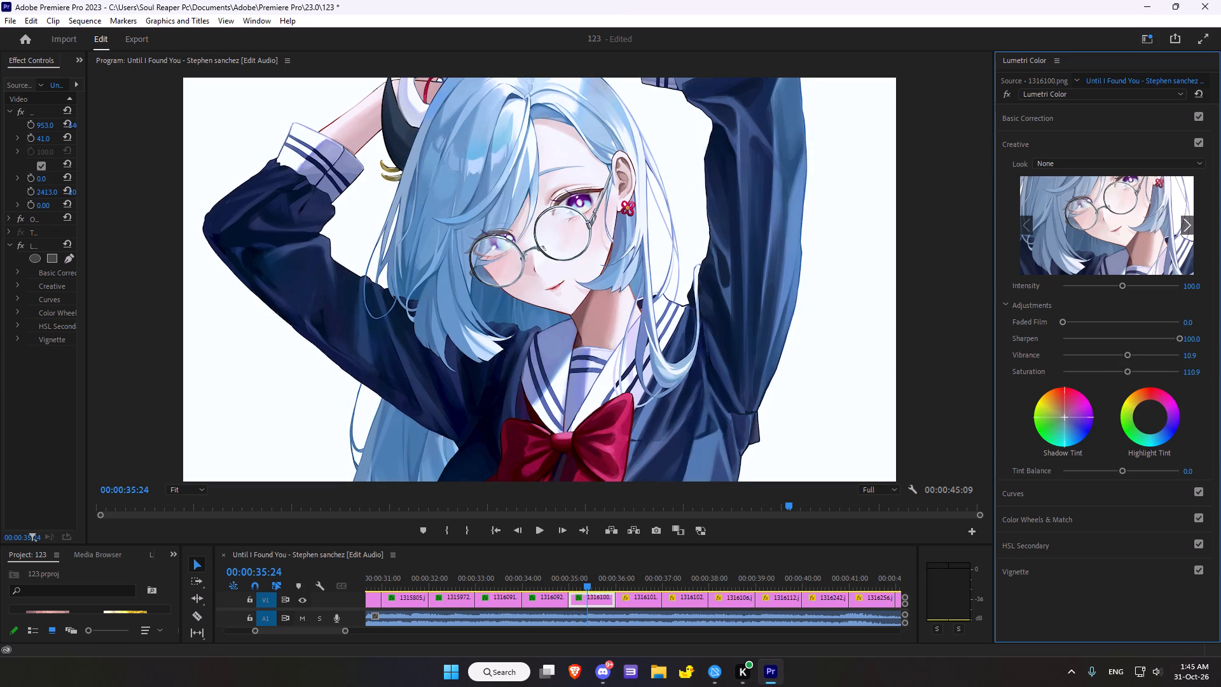
left_click_drag(1105, 420, 1165, 256)
Adjust the Highlight Tint for the 1316100.png clip, keeping it at the neutral centre of the wheel.
left_click_drag(1149, 416, 1127, 409)
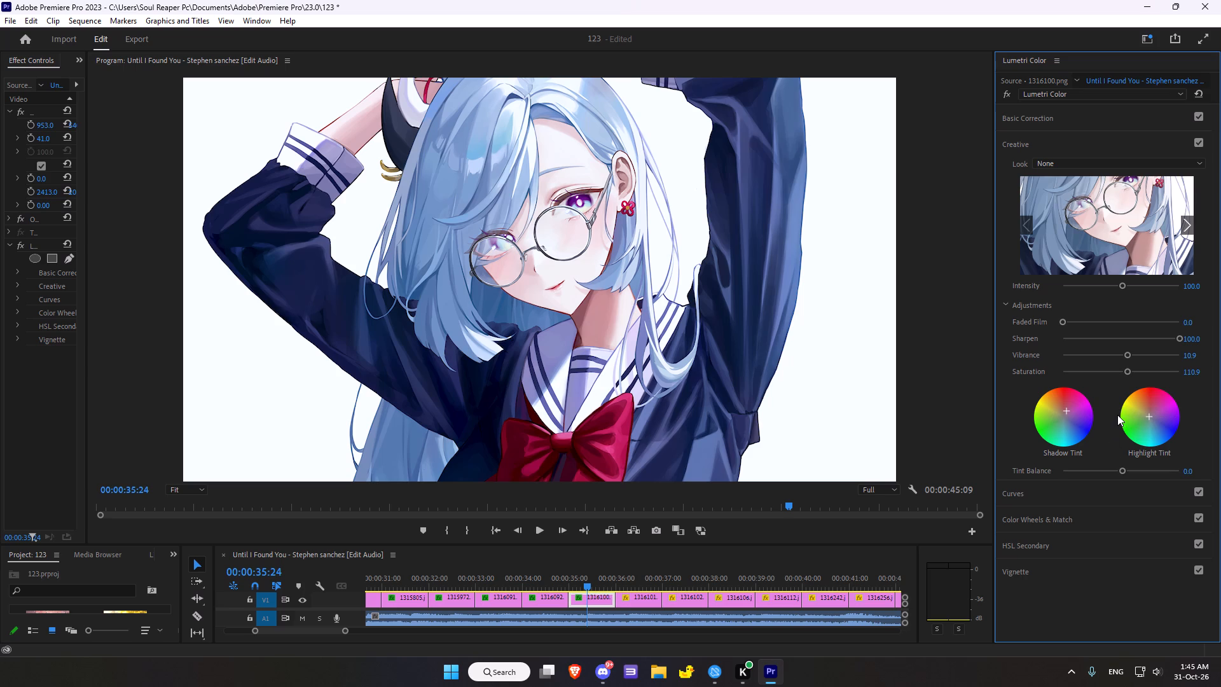
Add a midpoint to the clip's white RGB curve and bend it slightly below the diagonal to darken the midtones.
scroll(1101, 422, "down", 2)
left_click(1026, 492)
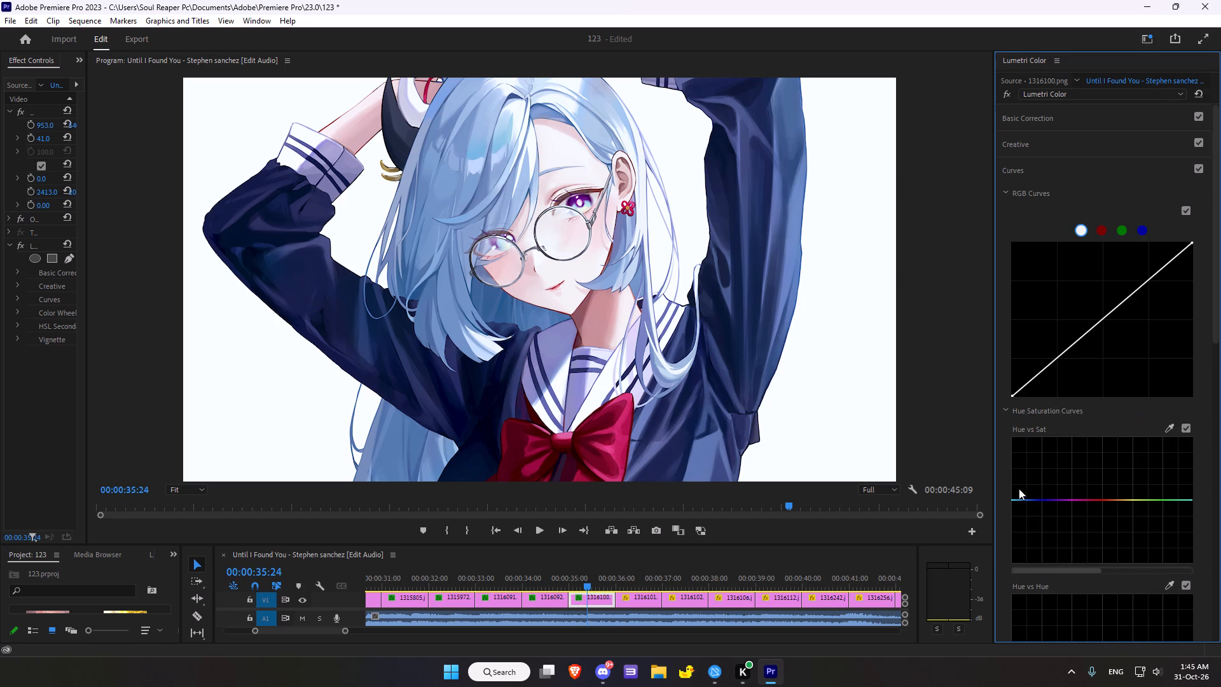
left_click(1103, 321)
left_click_drag(1103, 319, 1090, 308)
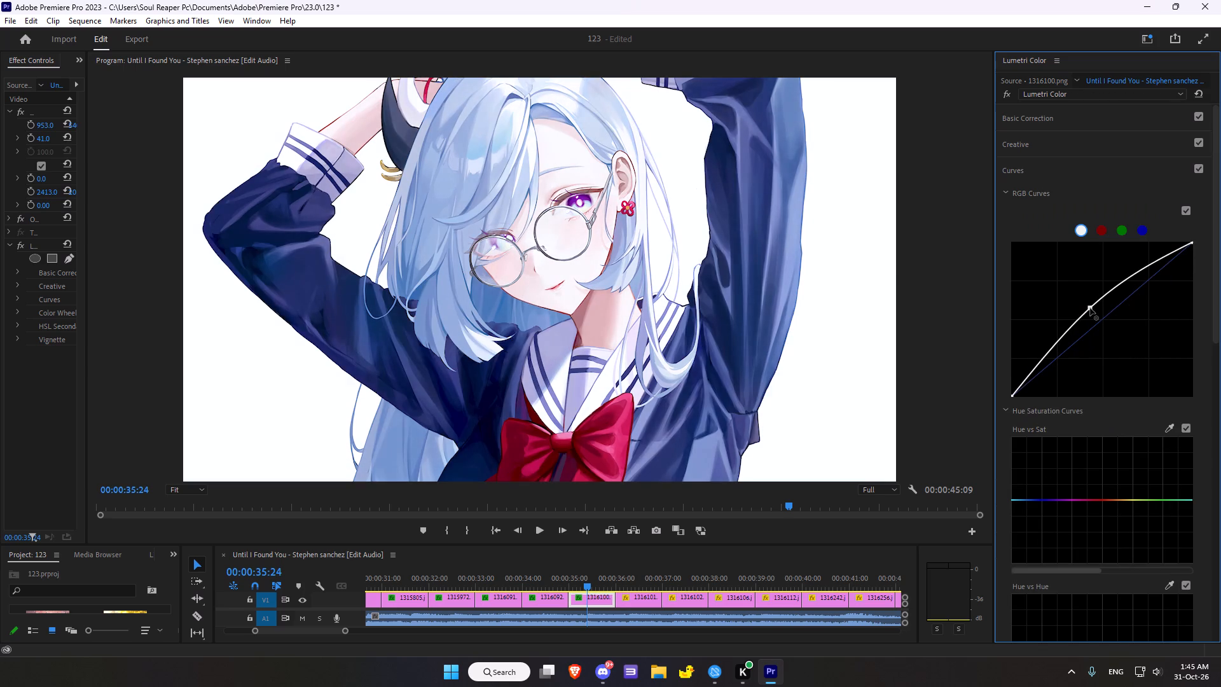
left_click_drag(1090, 308, 1143, 340)
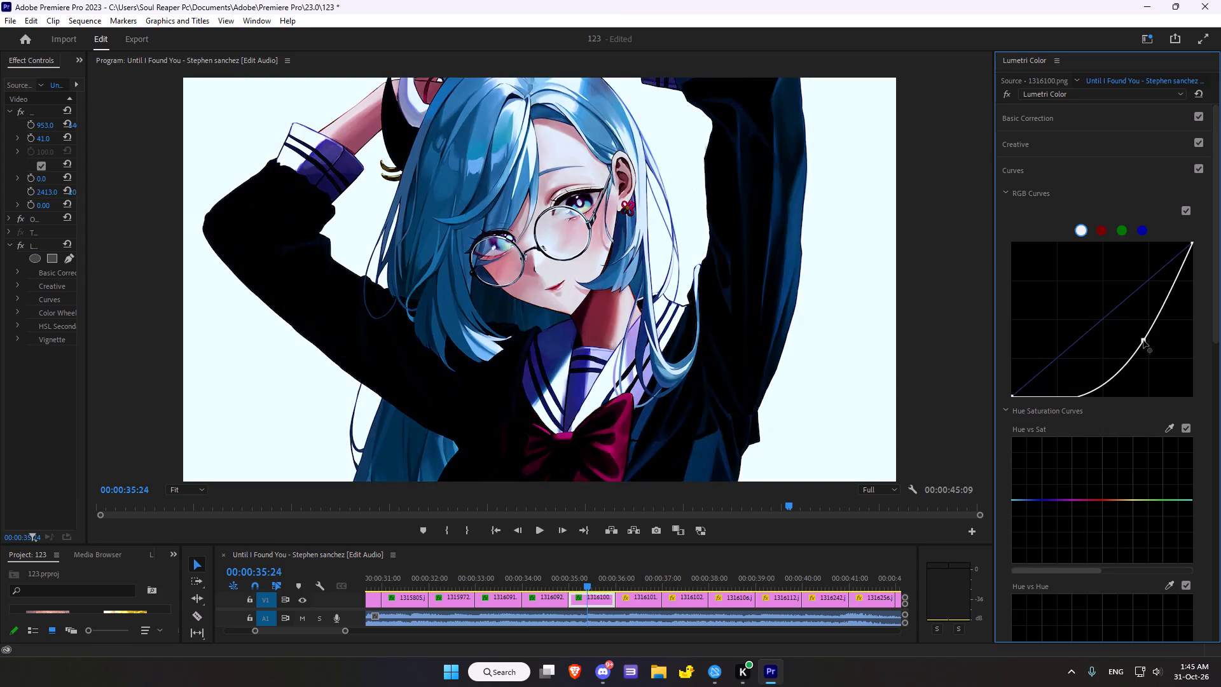
left_click_drag(1143, 340, 1096, 325)
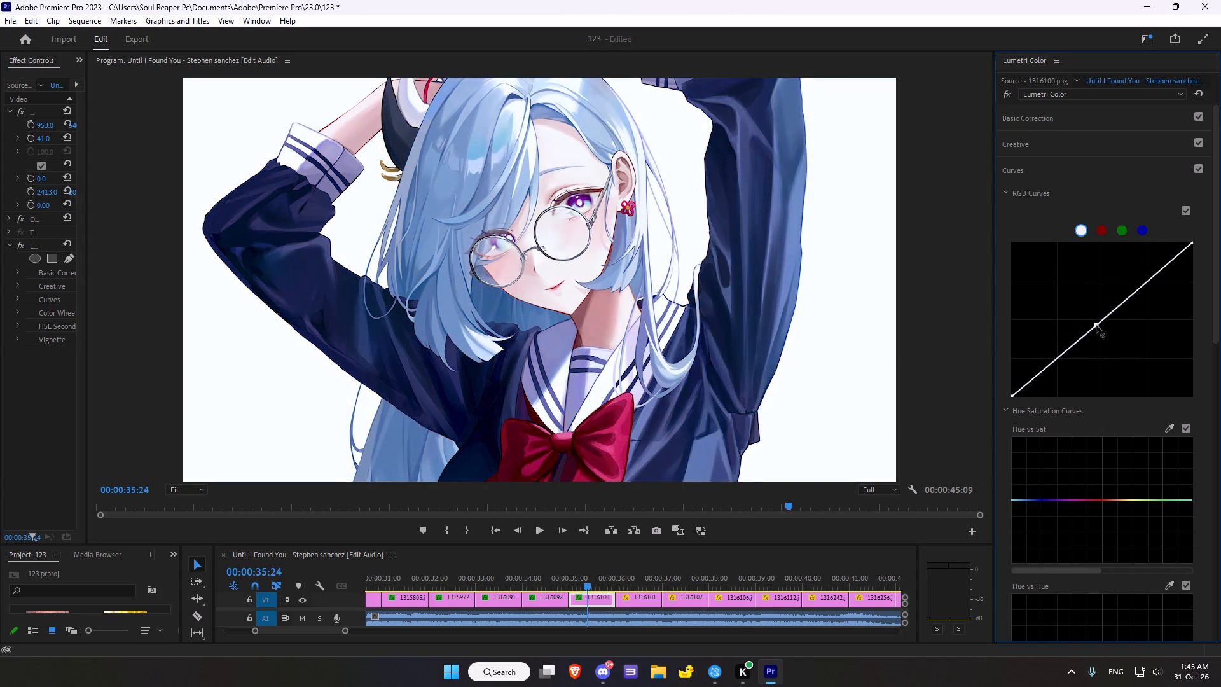
left_click_drag(1096, 325, 1101, 330)
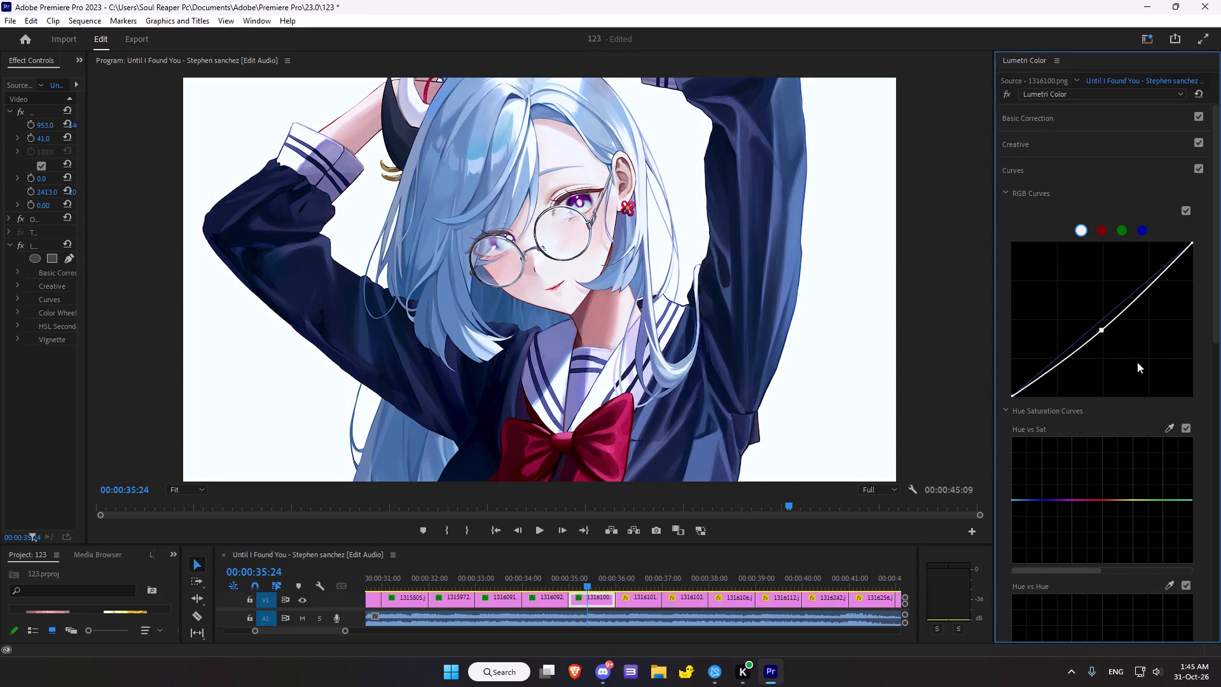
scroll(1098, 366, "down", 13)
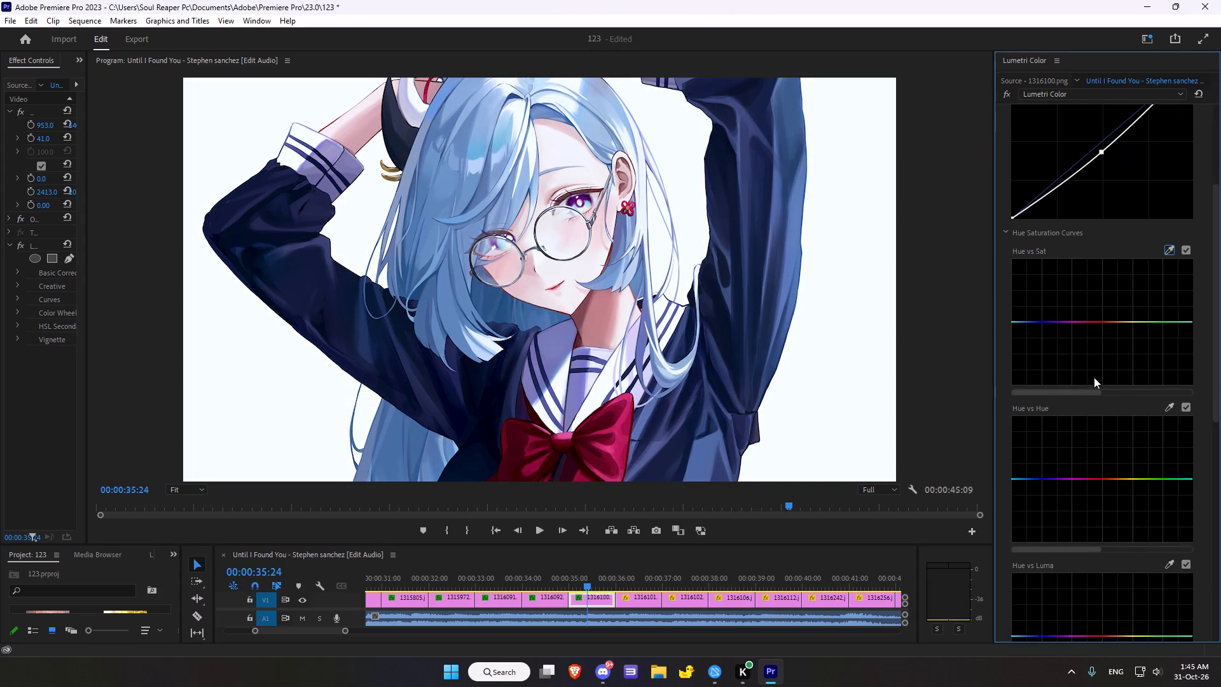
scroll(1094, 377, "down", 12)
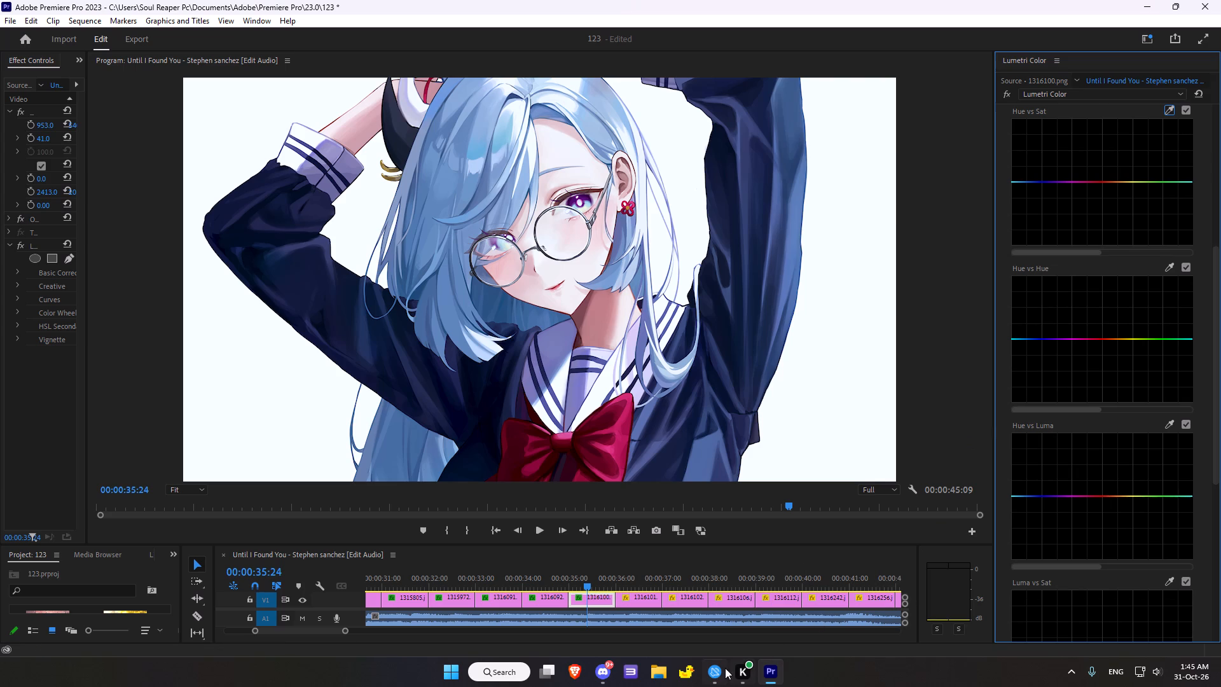
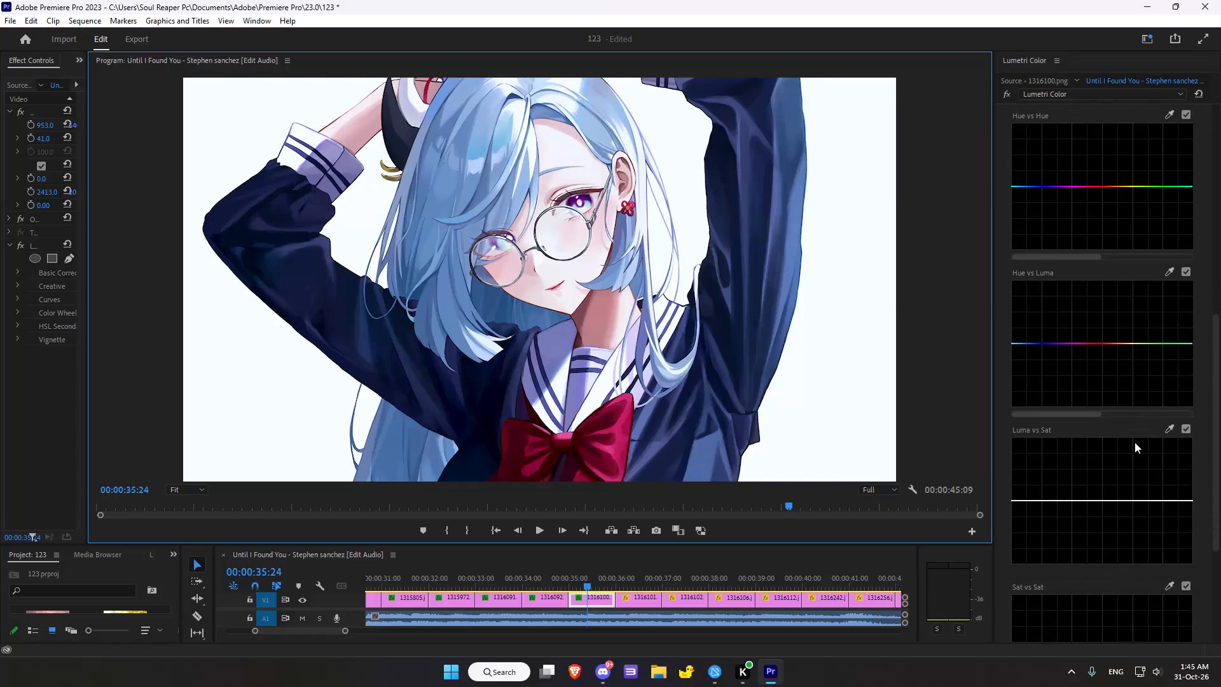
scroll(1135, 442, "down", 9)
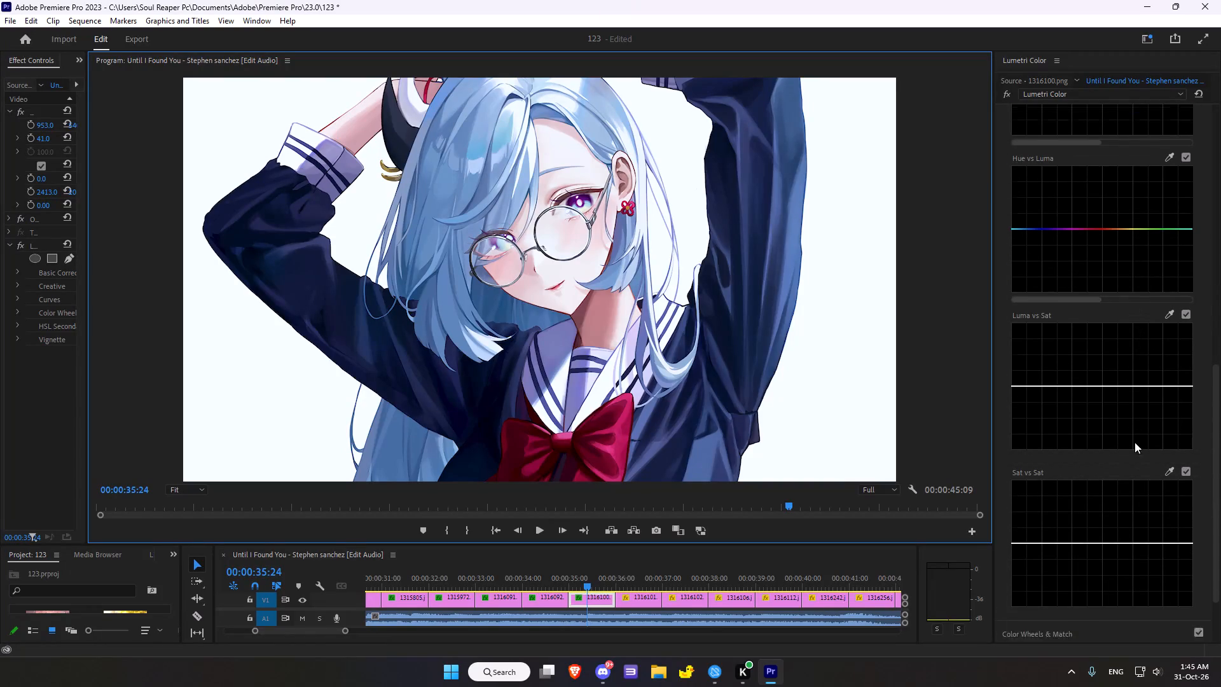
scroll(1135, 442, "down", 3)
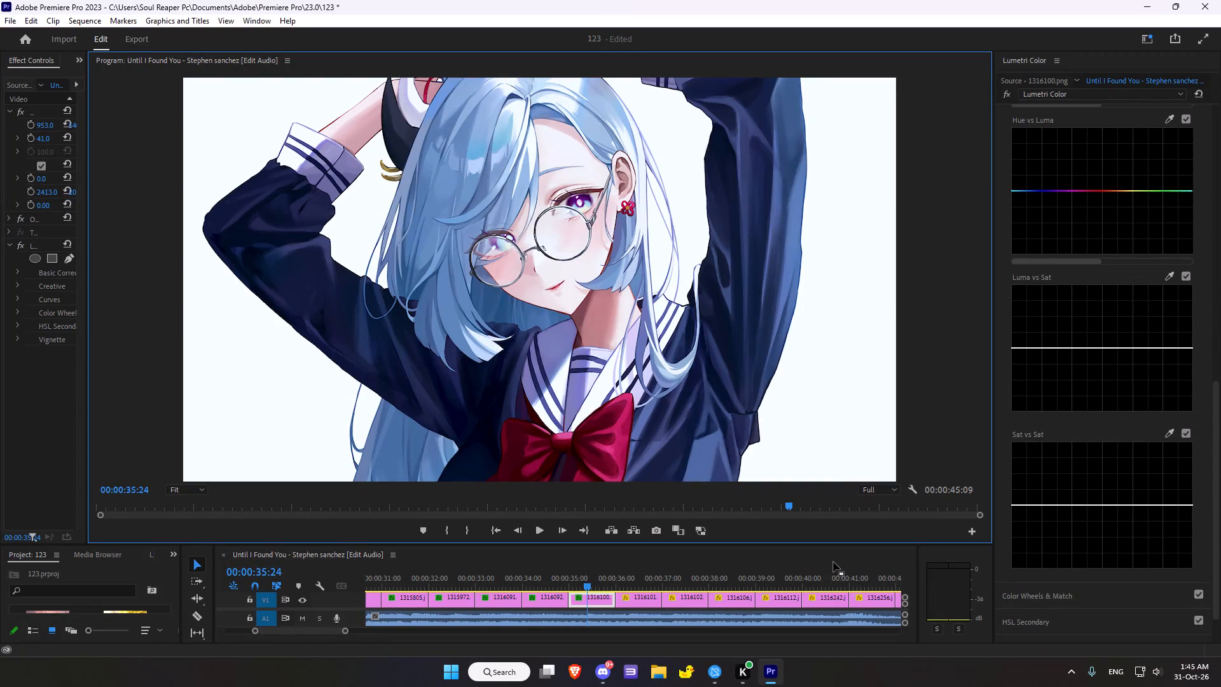
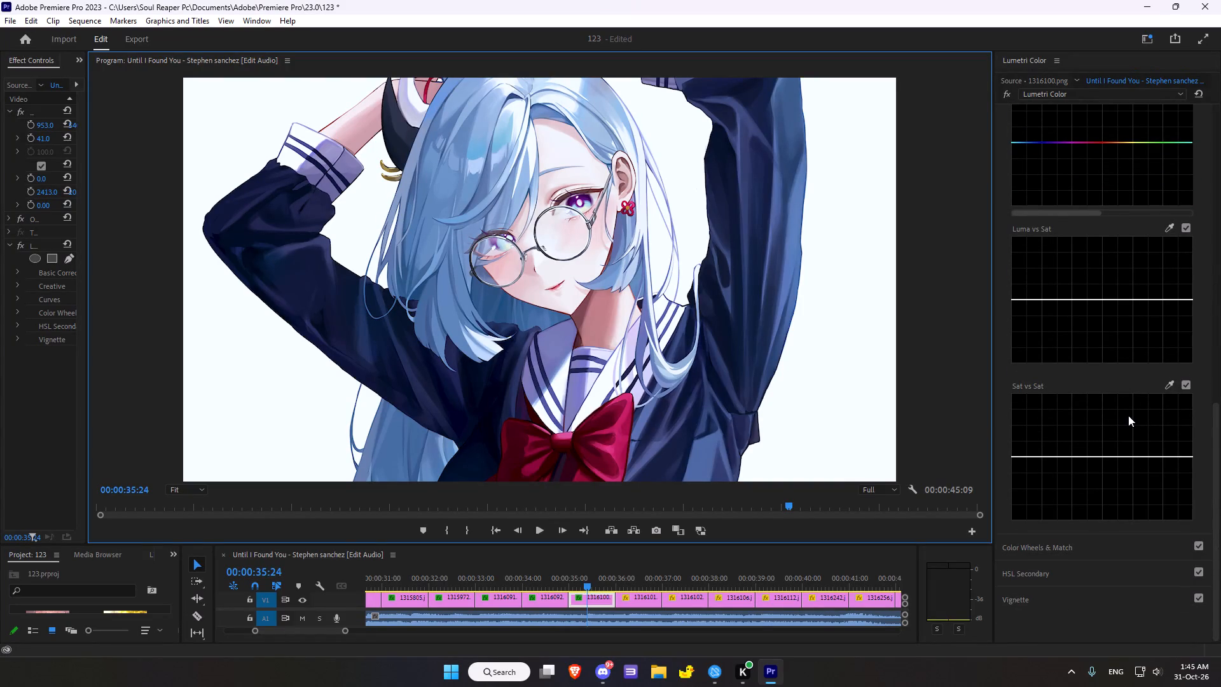
Add a vignette to the 1316100.png clip with Amount -3.0, Midpoint 0.0, Roundness about -18.5 and Feather about 58.7.
scroll(1093, 469, "down", 4)
left_click(1018, 595)
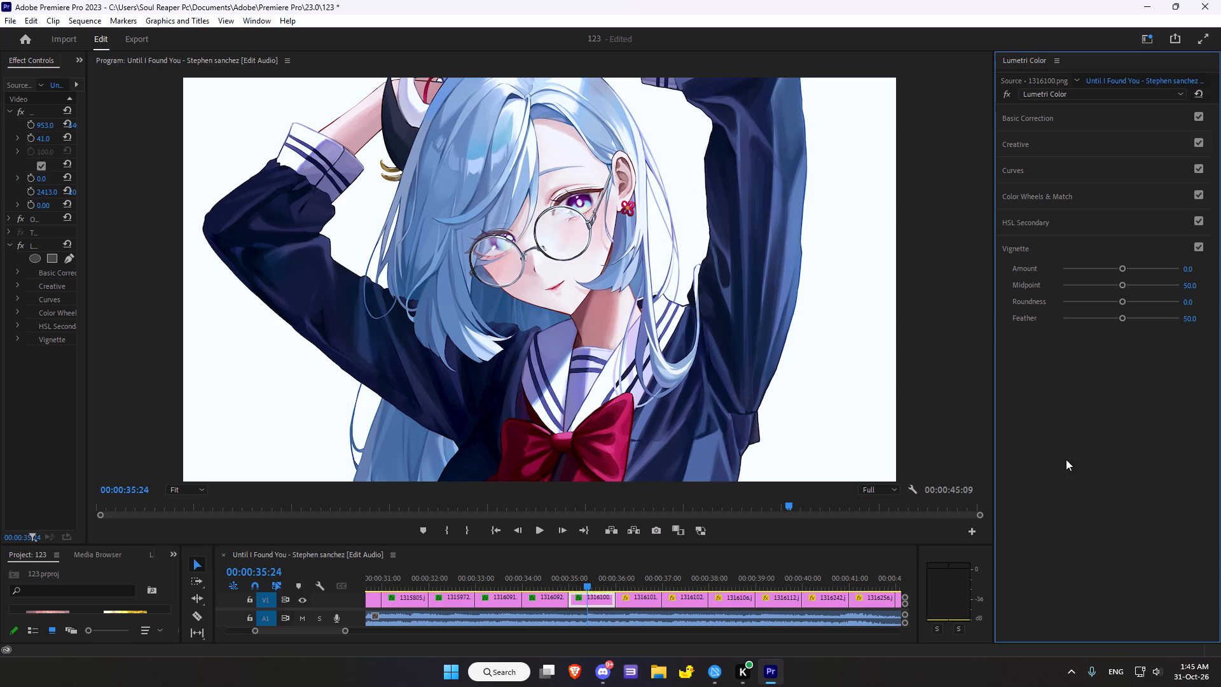
left_click_drag(1122, 268, 1111, 263)
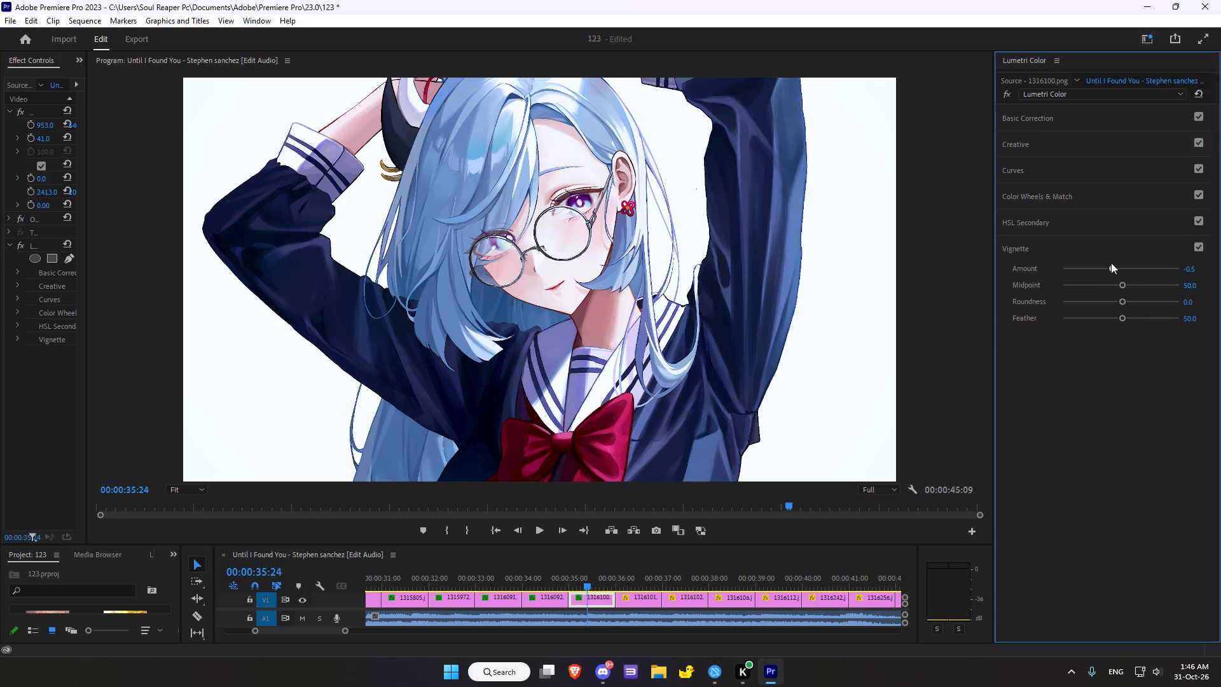
left_click_drag(1111, 263, 1110, 256)
left_click_drag(1110, 256, 1007, 268)
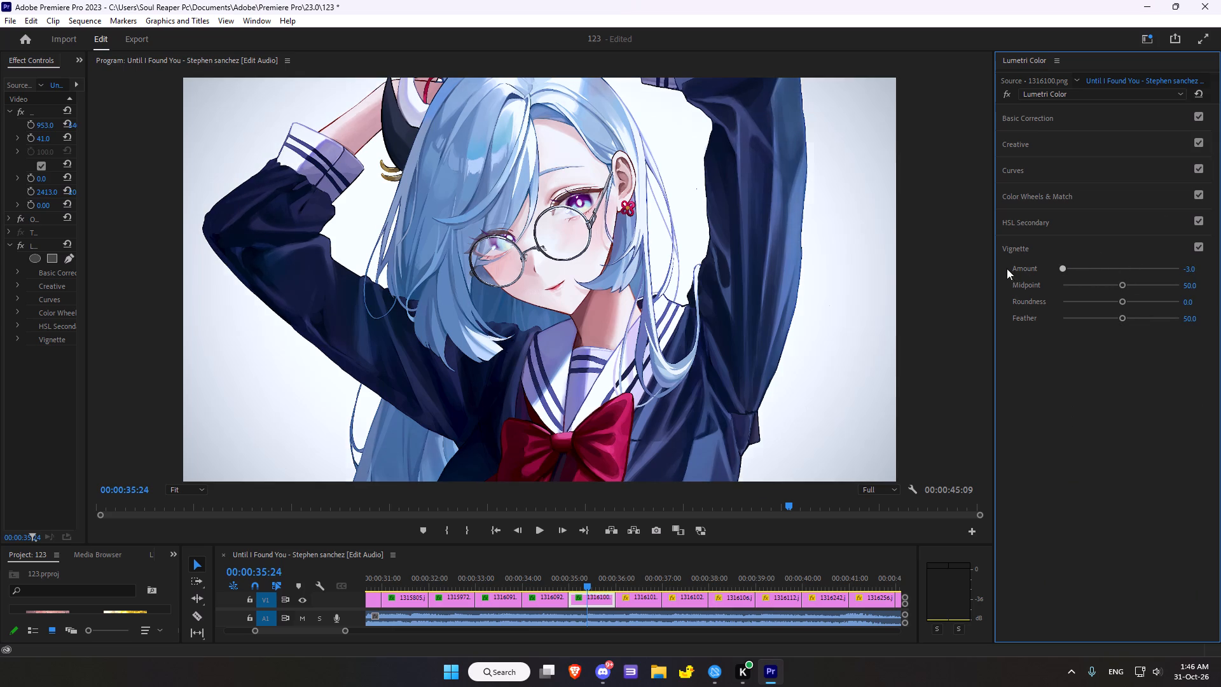
left_click_drag(1007, 268, 1014, 267)
left_click_drag(1122, 286, 1037, 283)
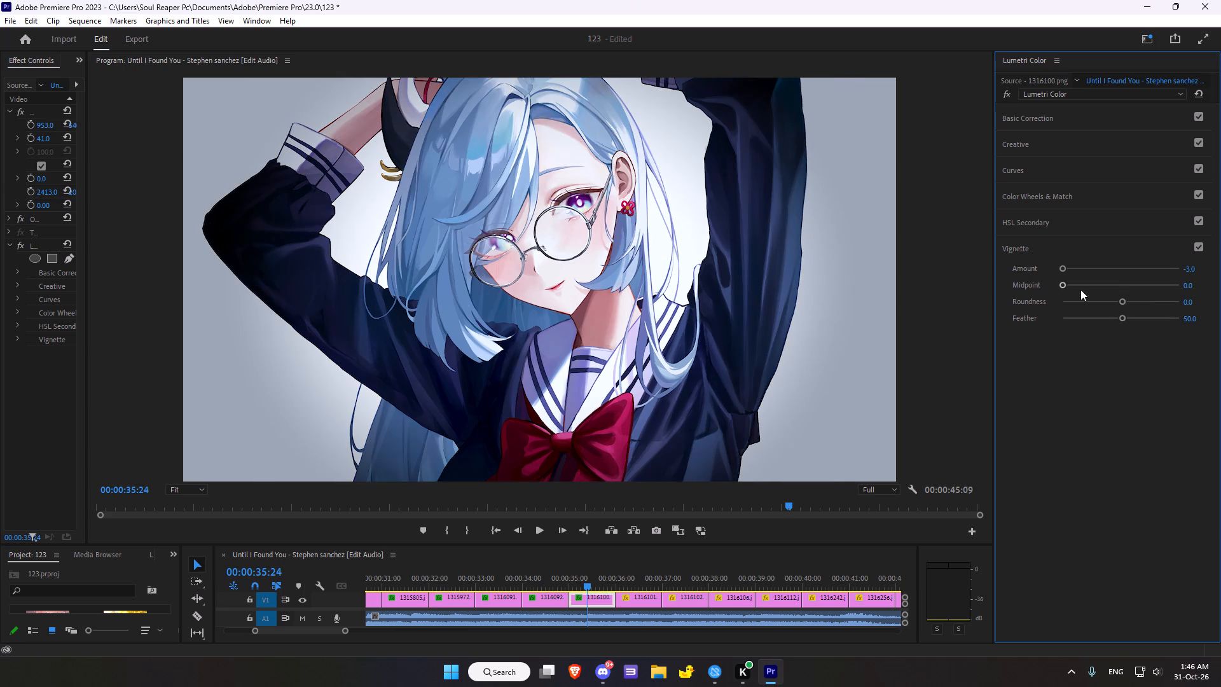
left_click_drag(1122, 302, 1084, 291)
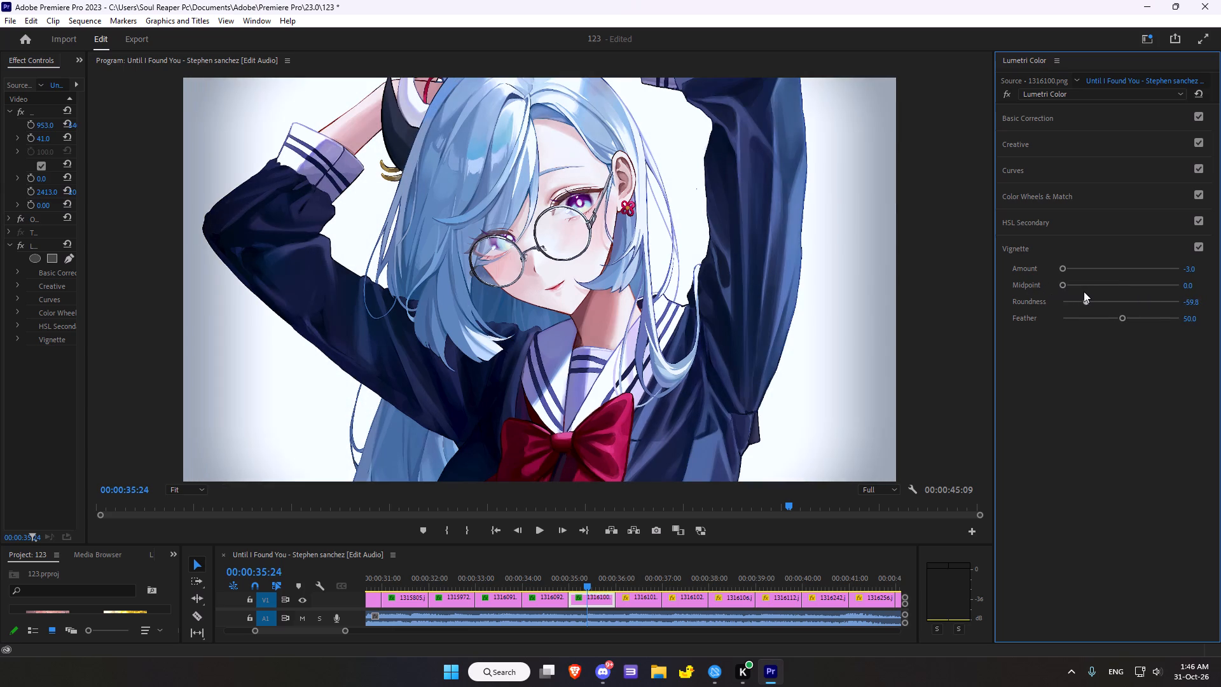
left_click_drag(1084, 291, 1134, 298)
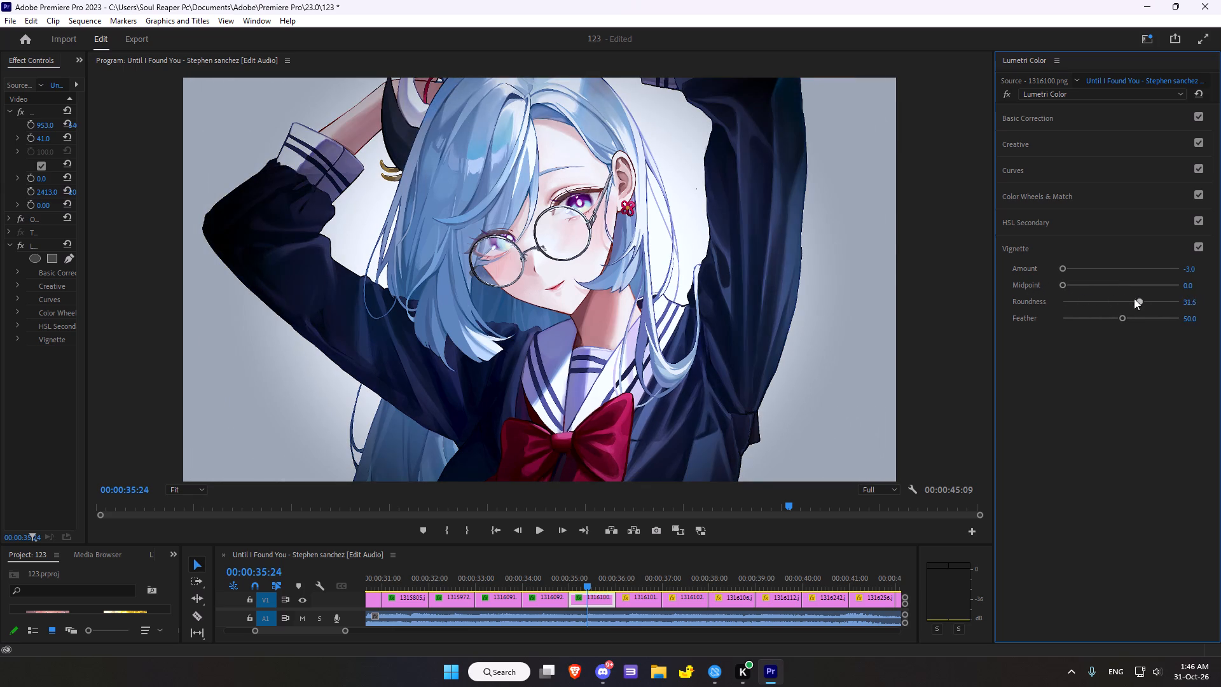
left_click_drag(1134, 298, 1109, 303)
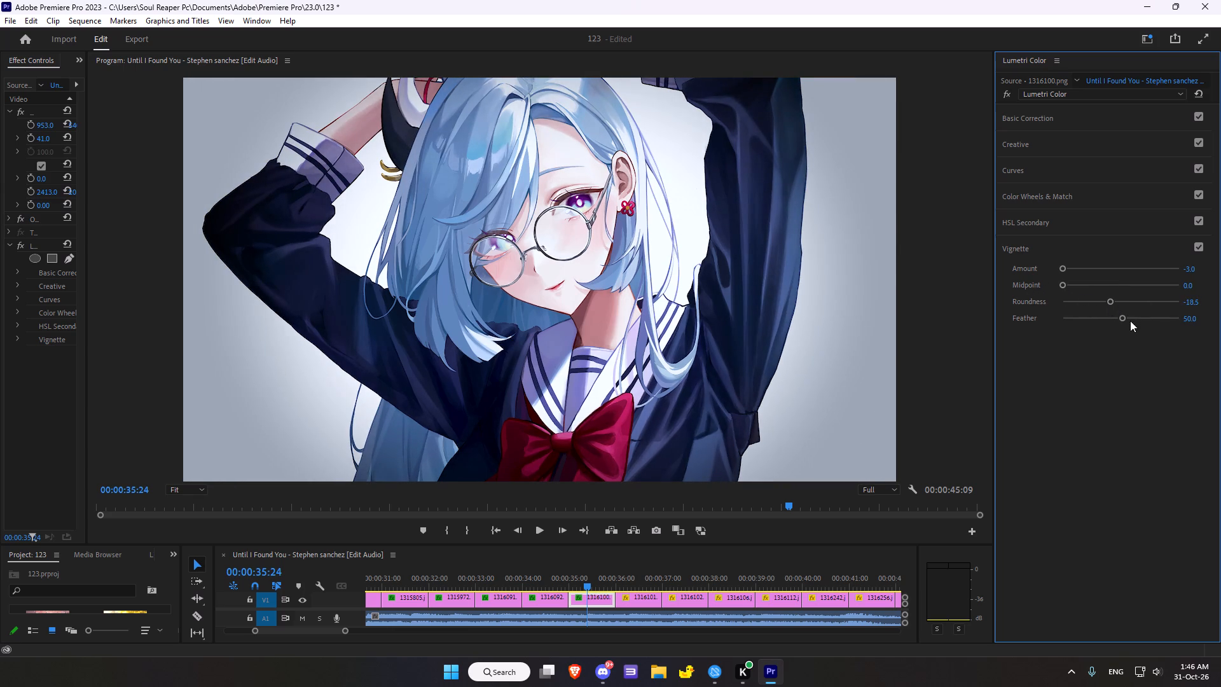
left_click_drag(1118, 316, 1130, 311)
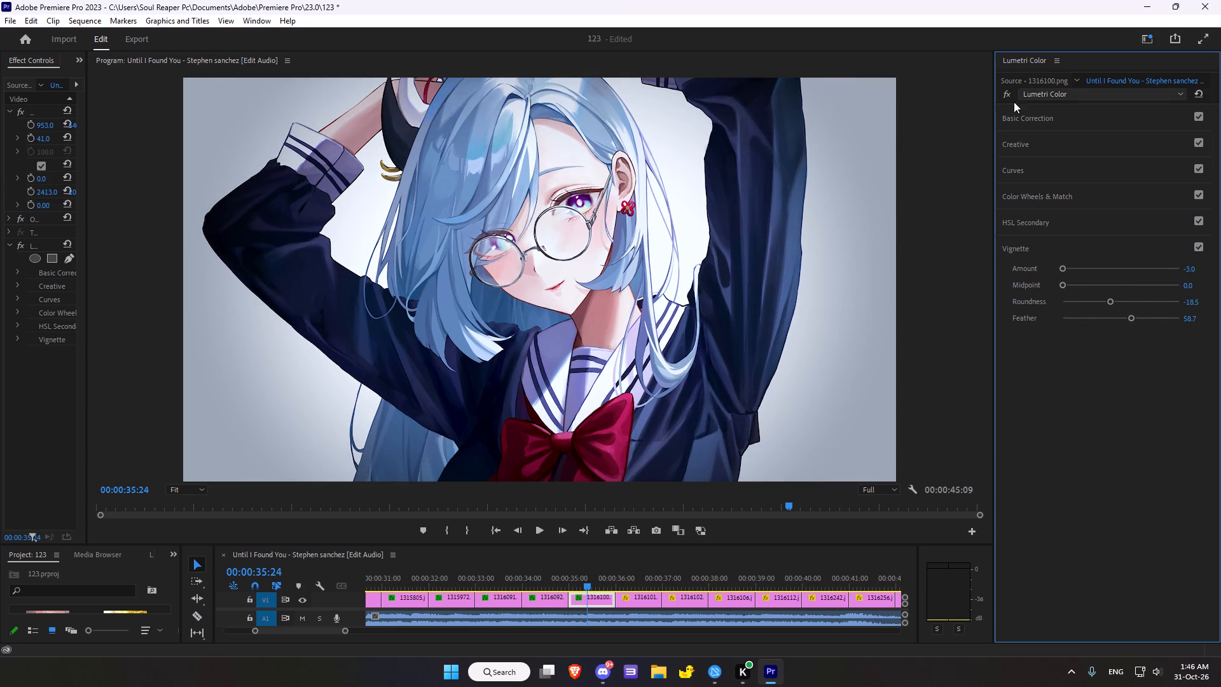
left_click(1007, 94)
left_click(1007, 94)
double_click(1007, 94)
Move to the 1316101 clip and set its Basic Correction colour to Temperature about -16.3, Tint 0.0 and Saturation 200.
scroll(679, 552, "down", 8)
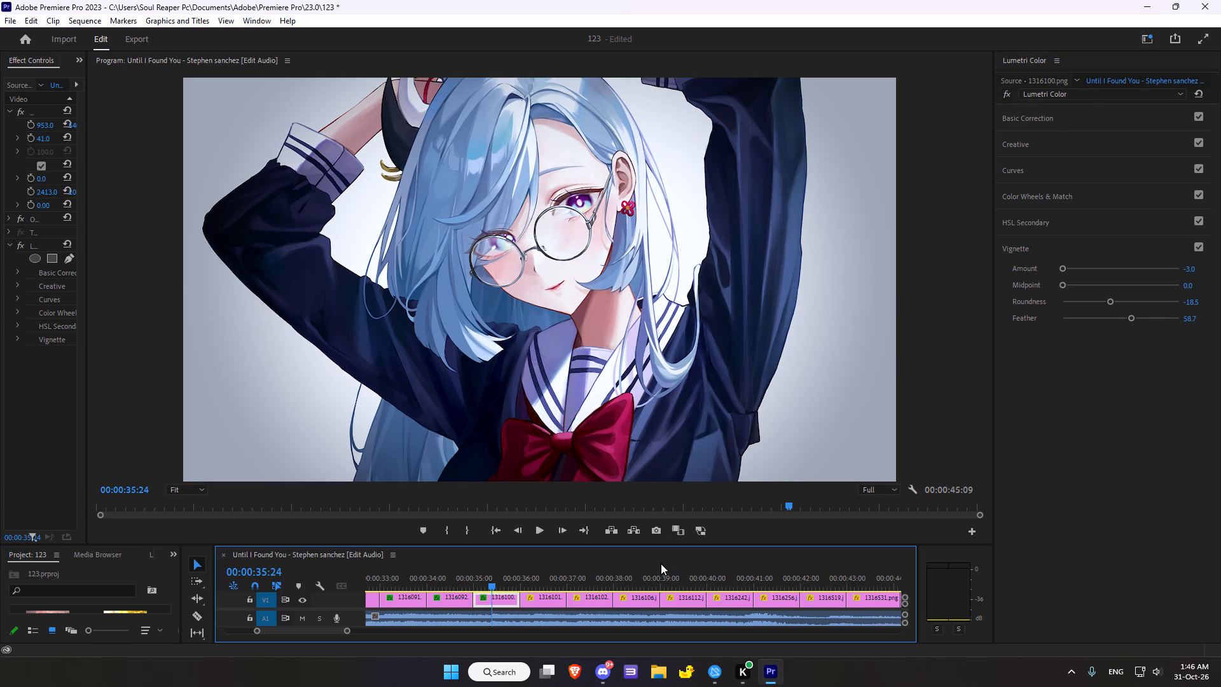
scroll(661, 564, "down", 5)
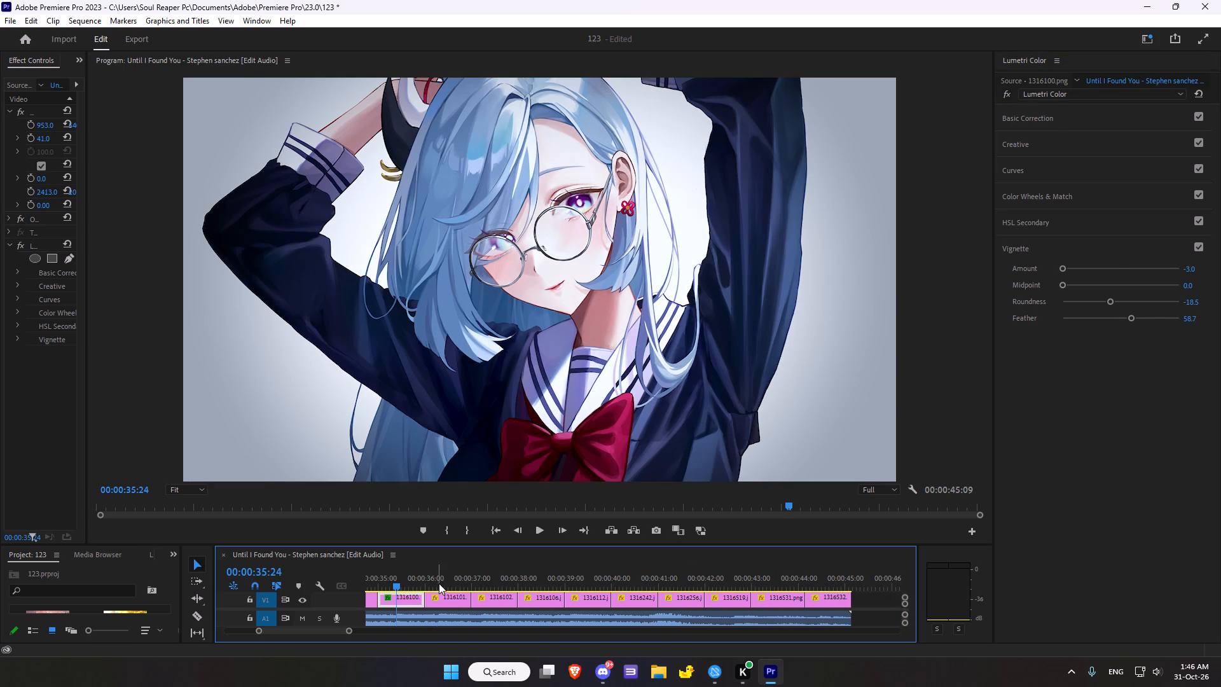
left_click(439, 583)
left_click_drag(431, 585, 451, 584)
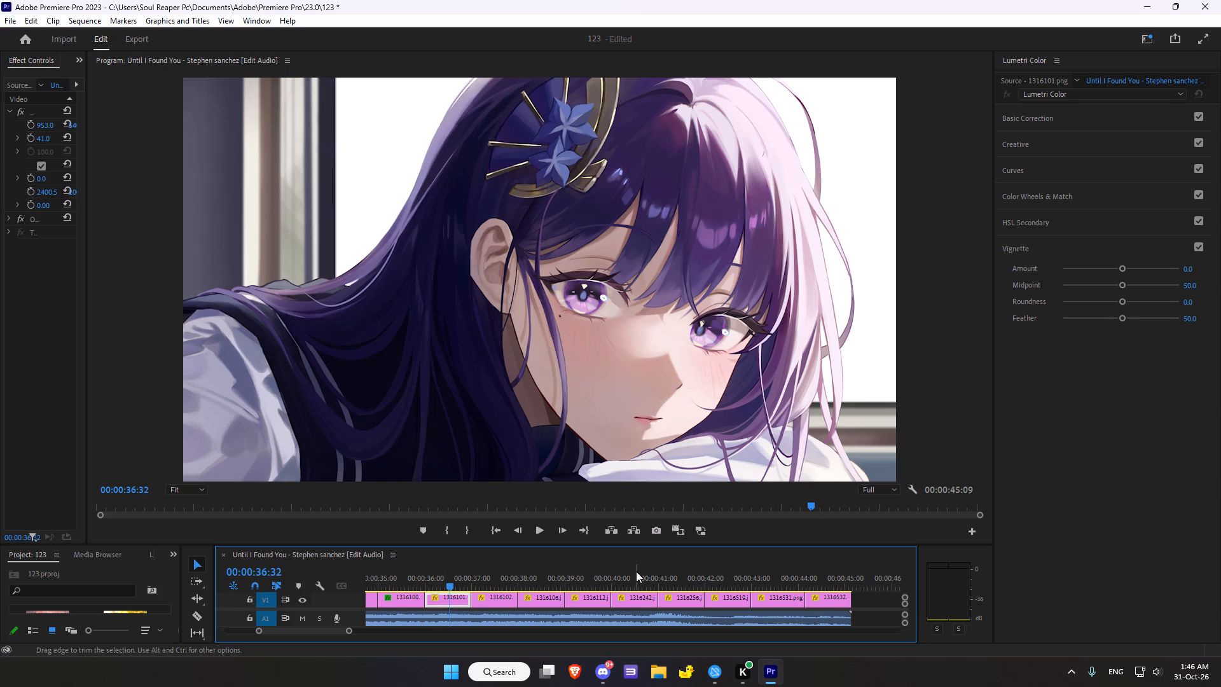
left_click(1079, 119)
left_click_drag(1122, 233, 1156, 220)
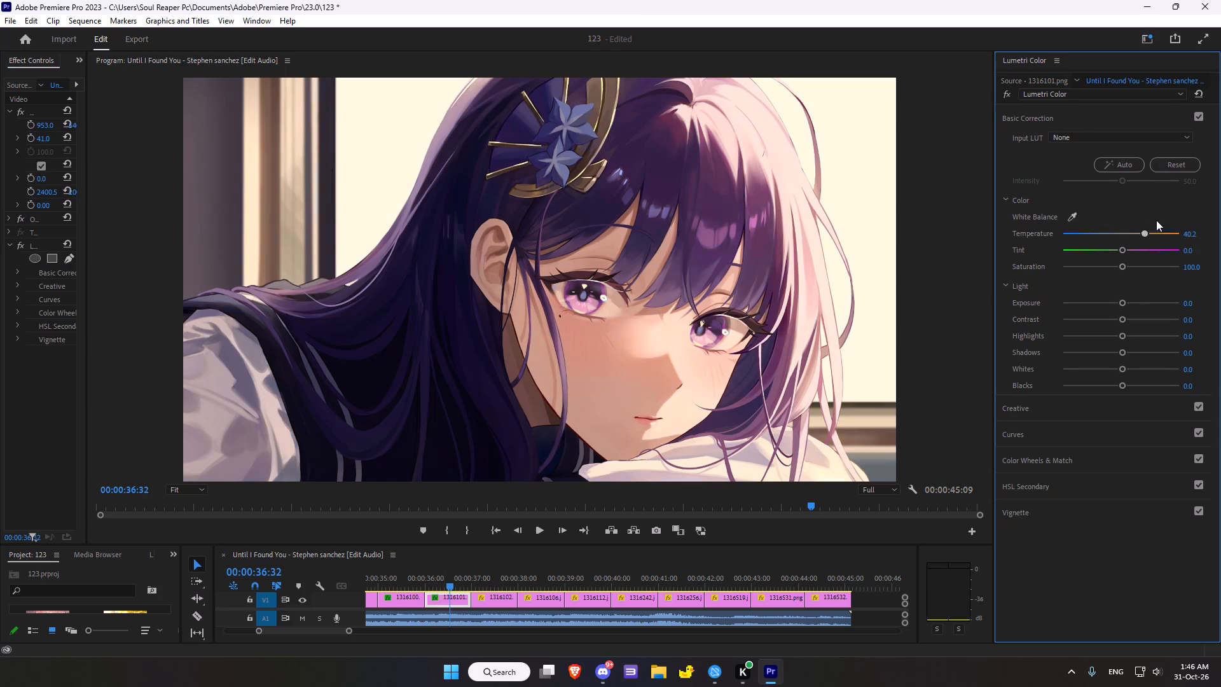
left_click_drag(1156, 220, 1110, 234)
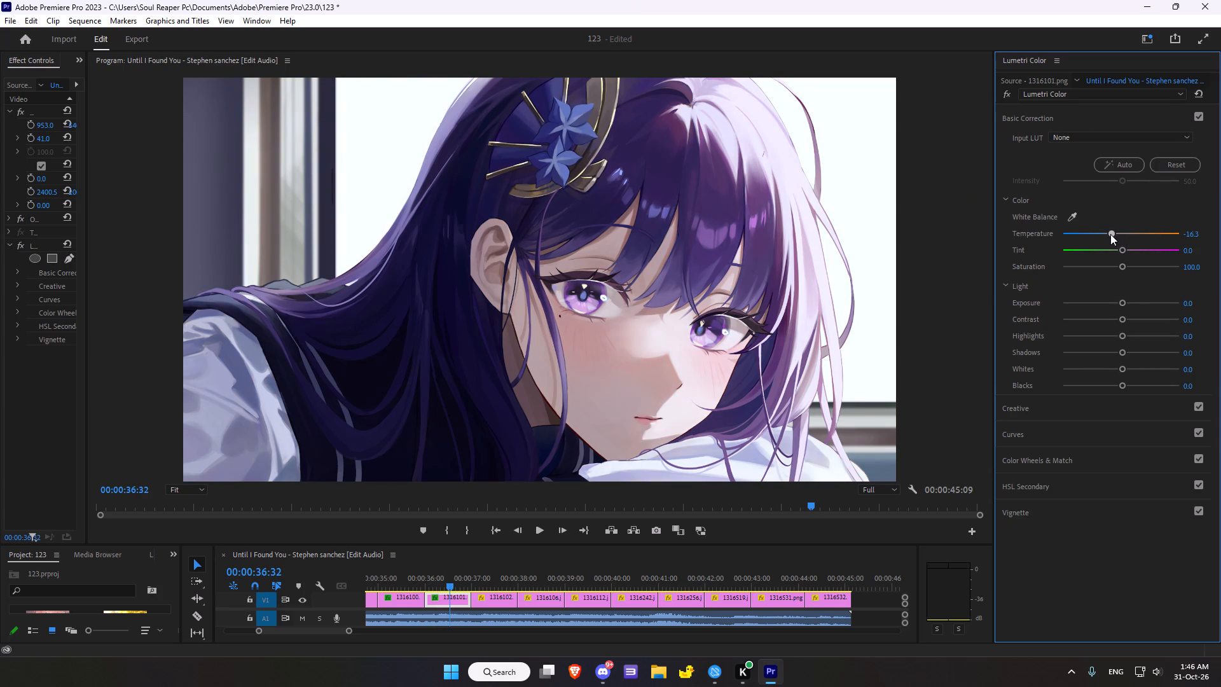
left_click_drag(1110, 234, 1105, 237)
left_click_drag(1105, 237, 1110, 235)
left_click(1120, 246)
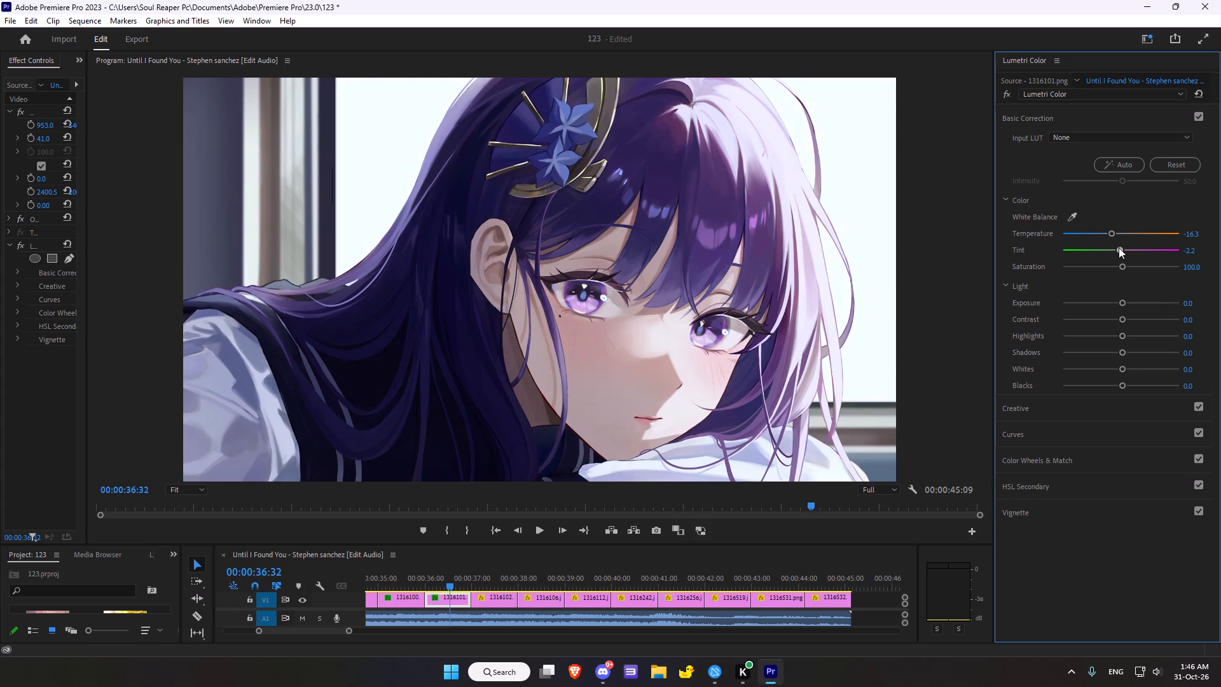
double_click(1119, 247)
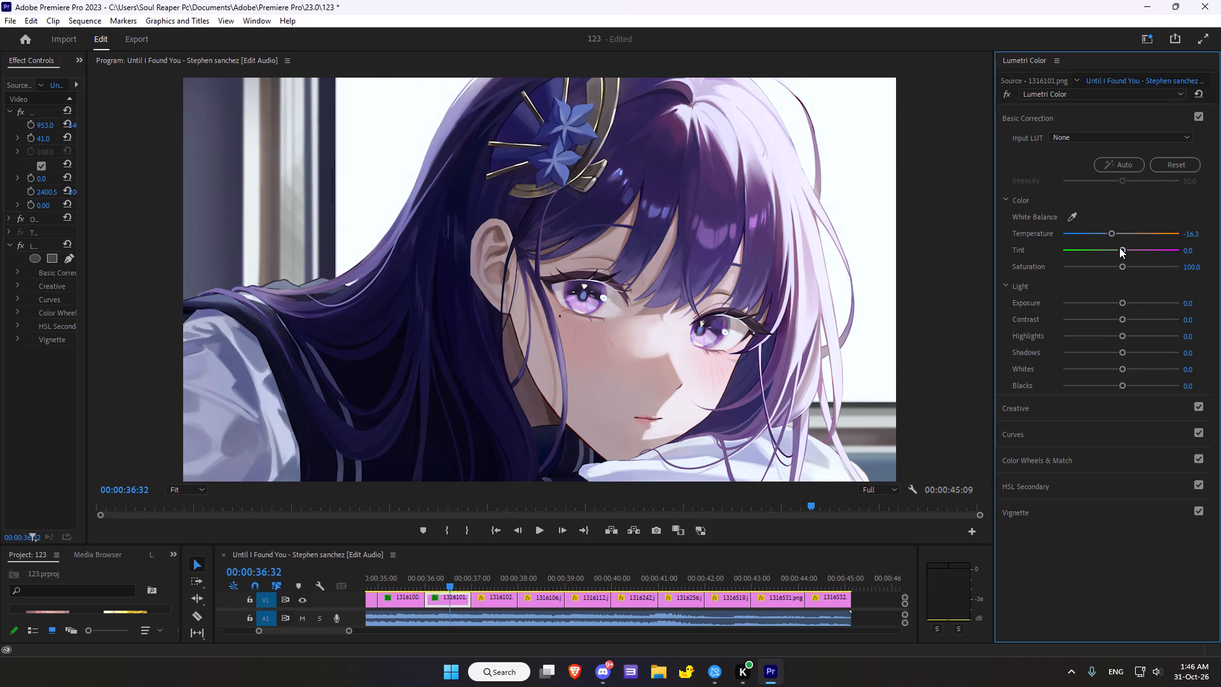
left_click_drag(1121, 267, 1143, 260)
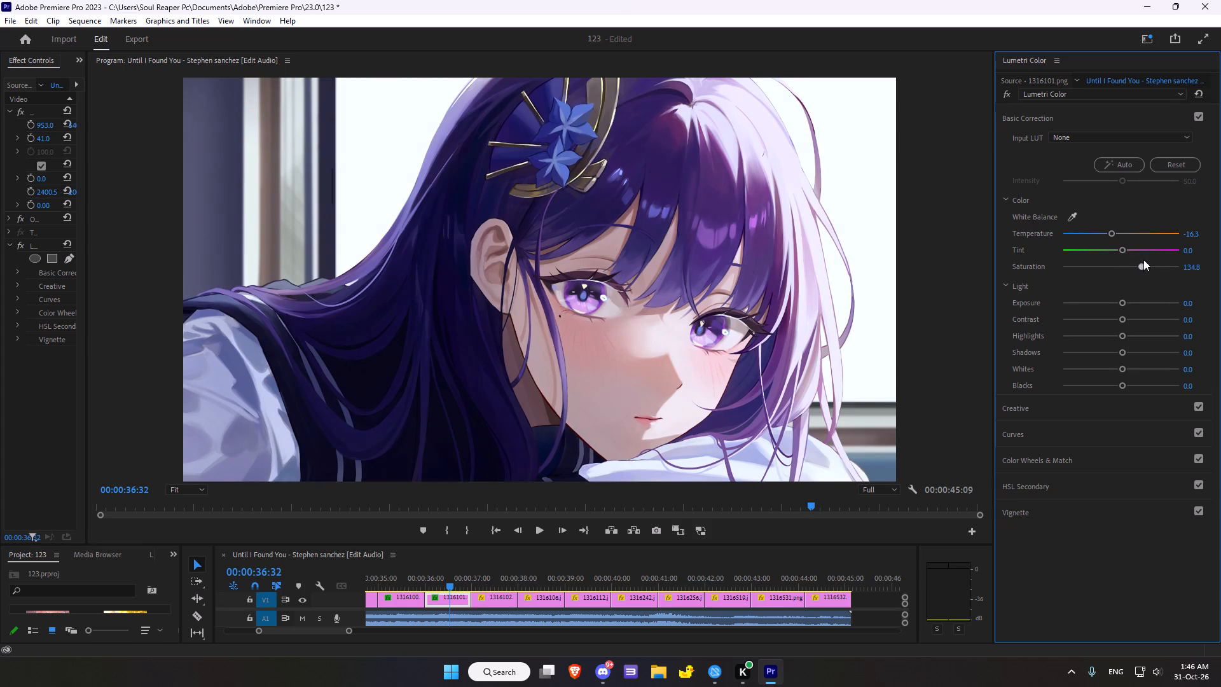
left_click_drag(1143, 260, 1204, 262)
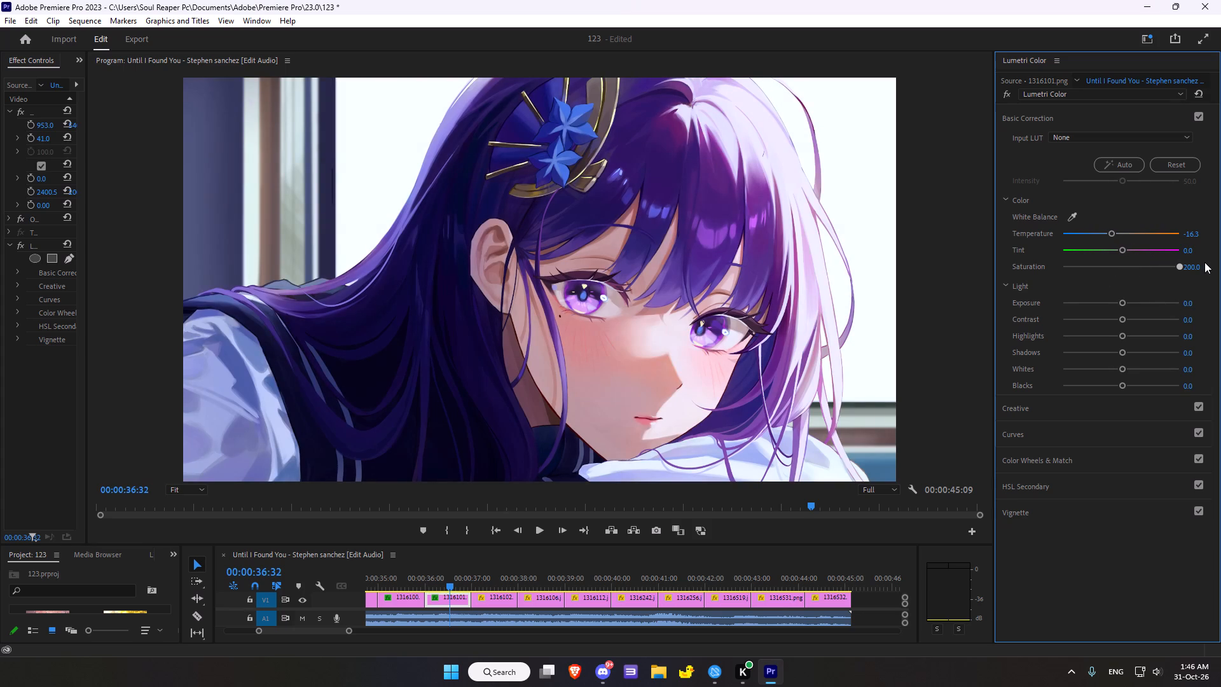
left_click_drag(1204, 262, 1200, 265)
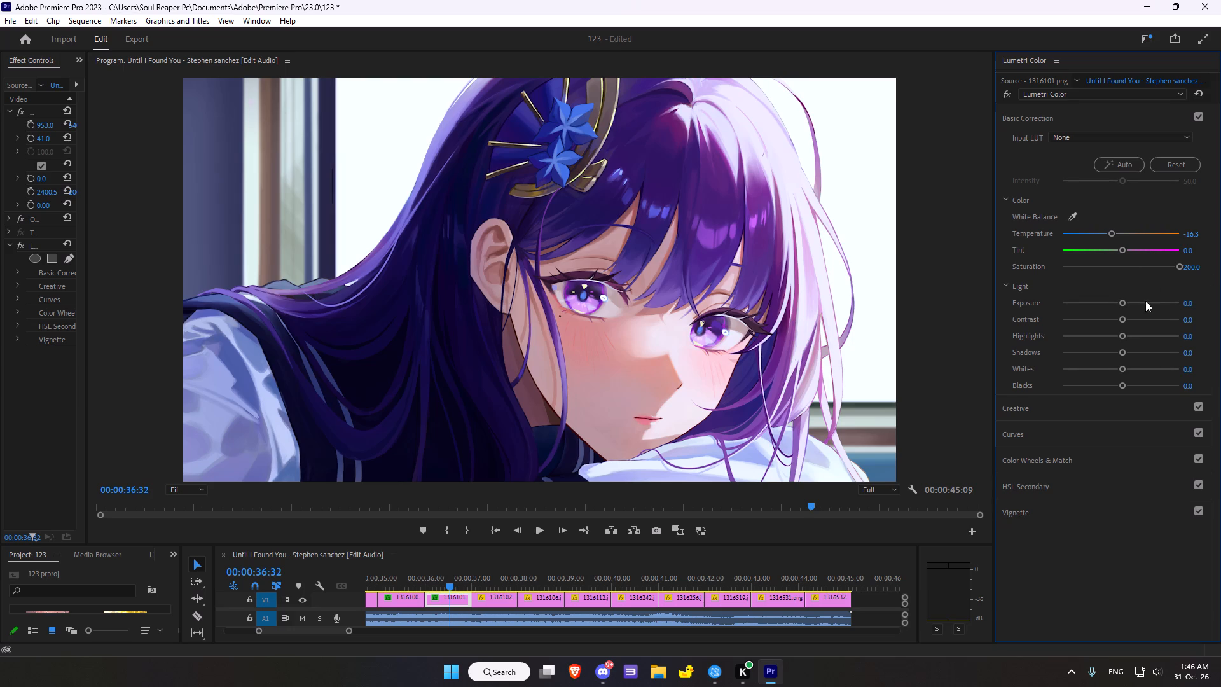
Adjust the 1316101 clip's Light values to Exposure -0.4, Contrast -12.0, Highlights 8.7, Shadows -8.7 and Whites -7.6.
left_click(1120, 301)
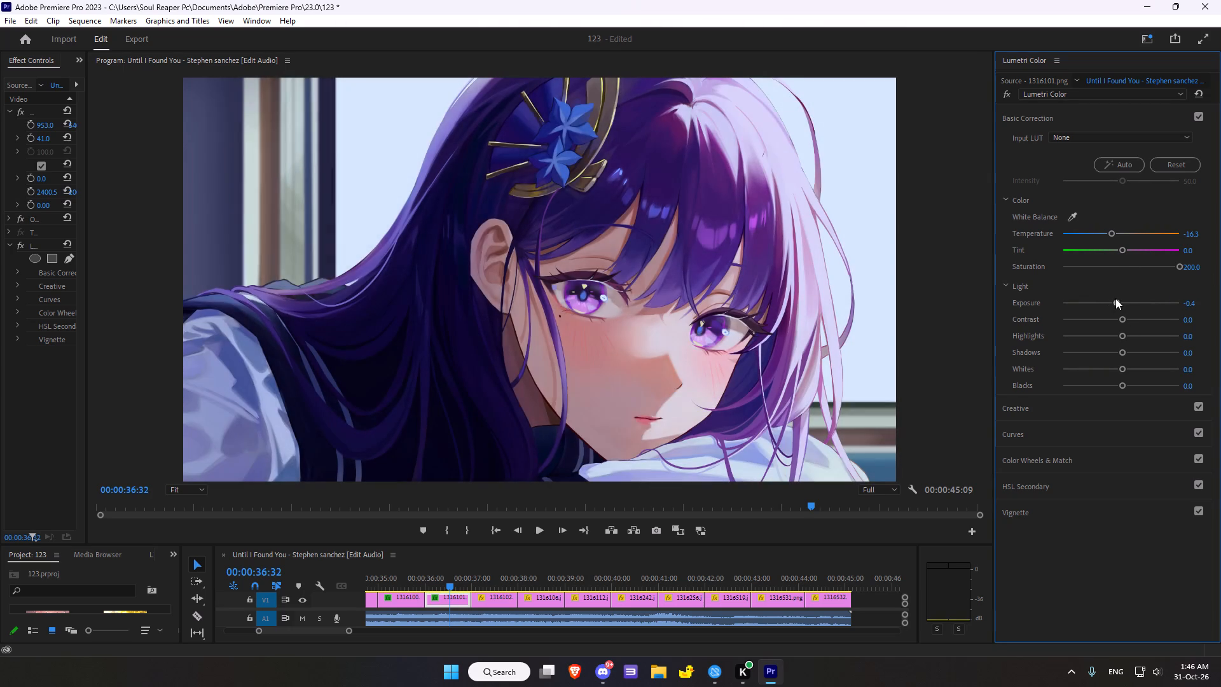
left_click_drag(1124, 319, 1113, 317)
left_click(1124, 335)
left_click_drag(1122, 352, 1121, 348)
left_click_drag(1121, 348, 1115, 348)
left_click_drag(1122, 366, 1115, 365)
left_click(1123, 385)
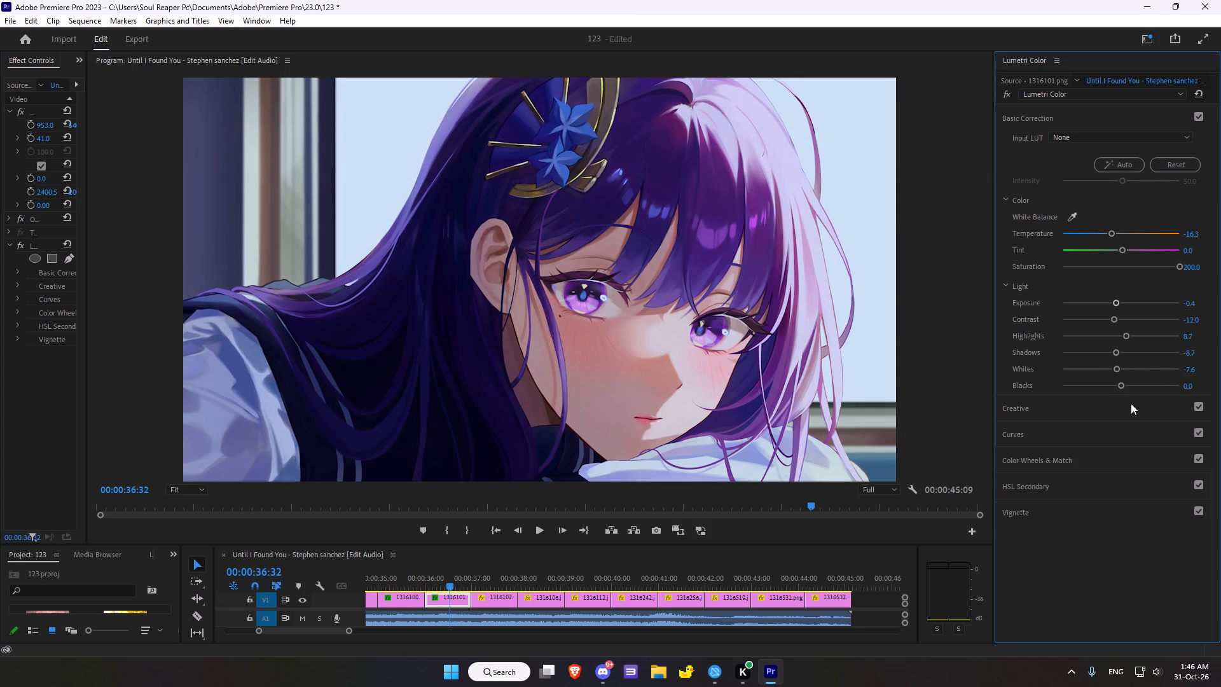
Nudge the Creative Shadow Tint and Highlight Tint of the 1316101 clip slightly toward red.
scroll(1171, 371, "down", 4)
scroll(1102, 375, "down", 3)
left_click(1021, 415)
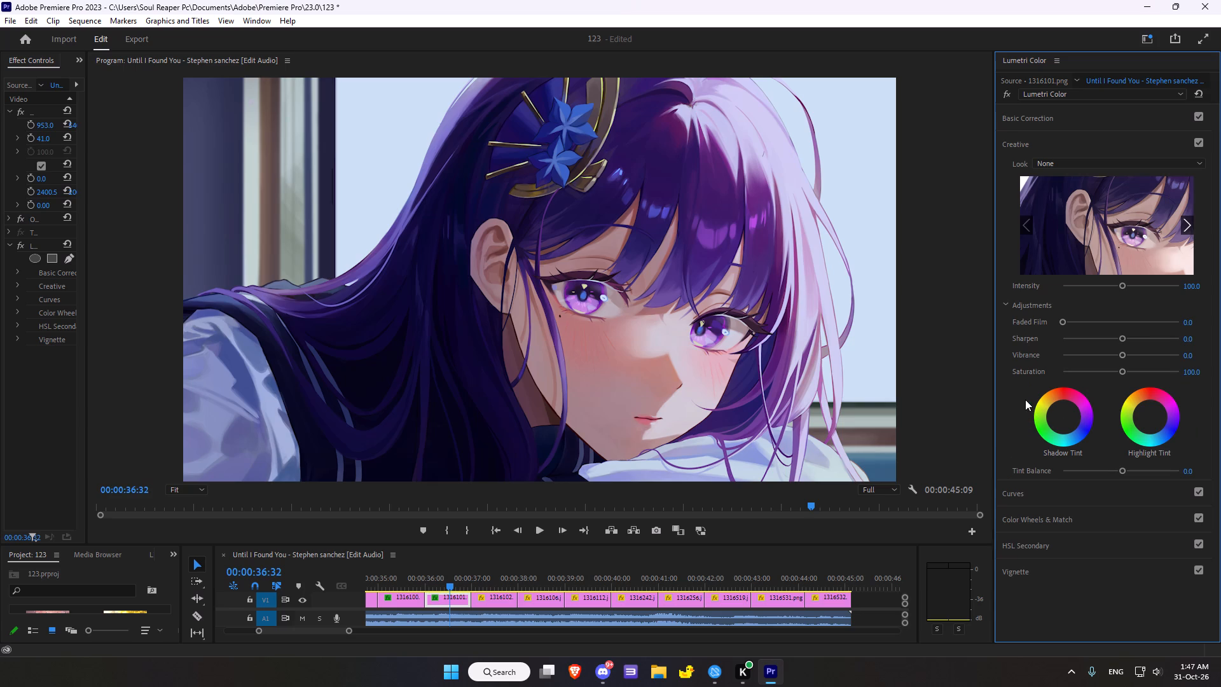
scroll(1065, 419, "down", 6)
left_click_drag(1064, 419, 1054, 375)
left_click_drag(1149, 417, 1157, 375)
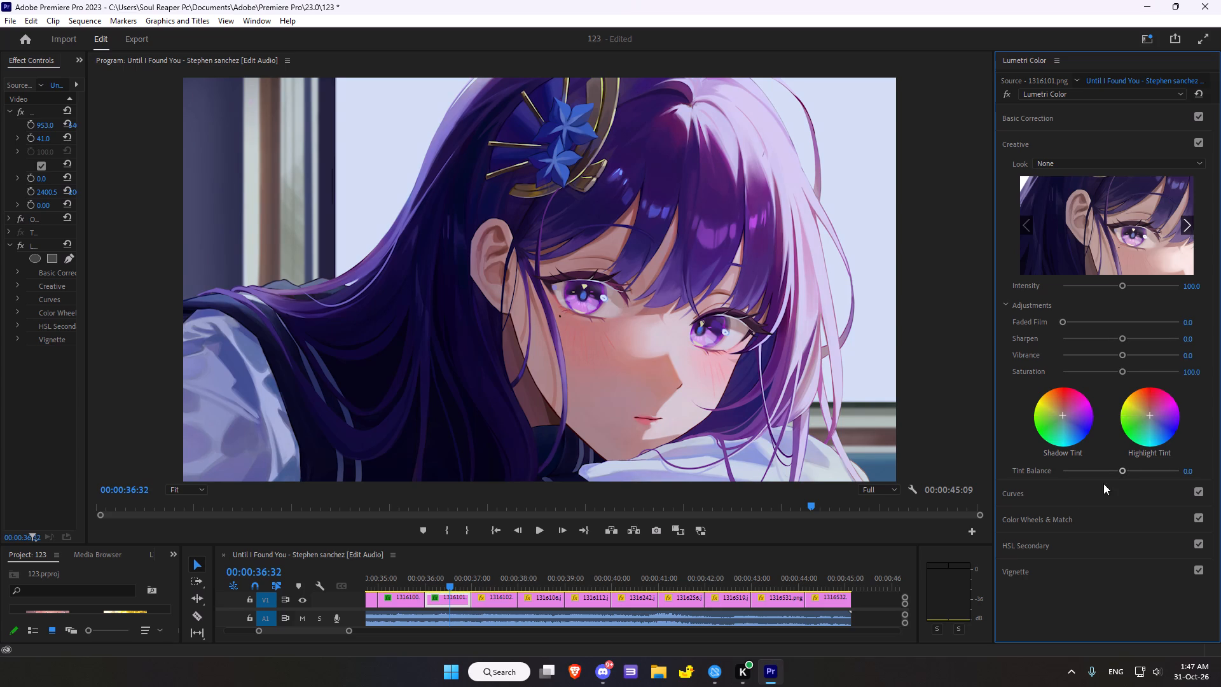
Add a midpoint to the 1316101 clip's white RGB curve and raise it above the diagonal to brighten the midtones.
left_click(1036, 496)
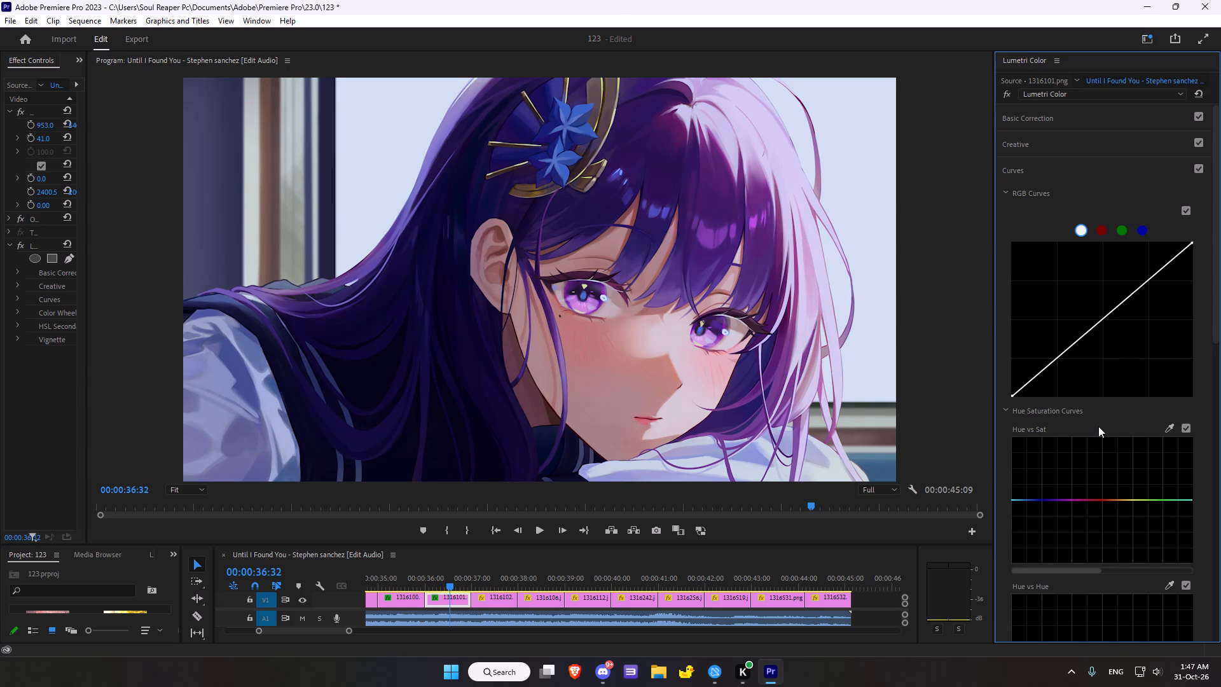
left_click(1102, 318)
left_click_drag(1103, 317, 1105, 324)
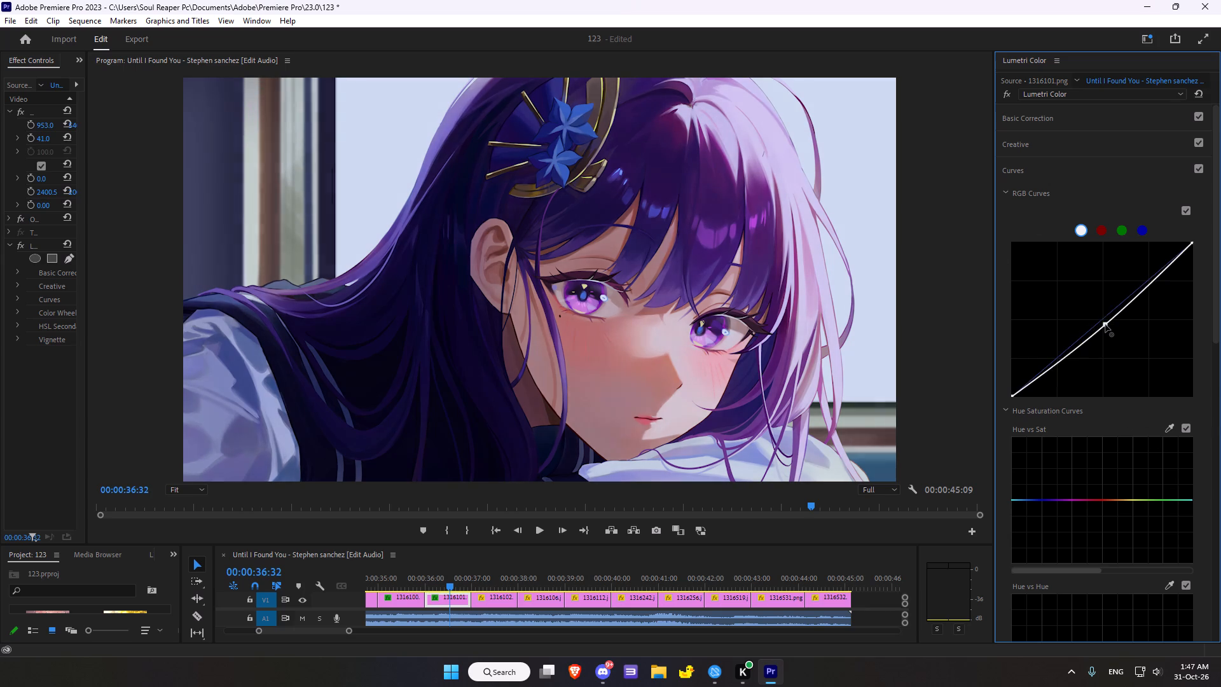
left_click_drag(1105, 324, 1096, 296)
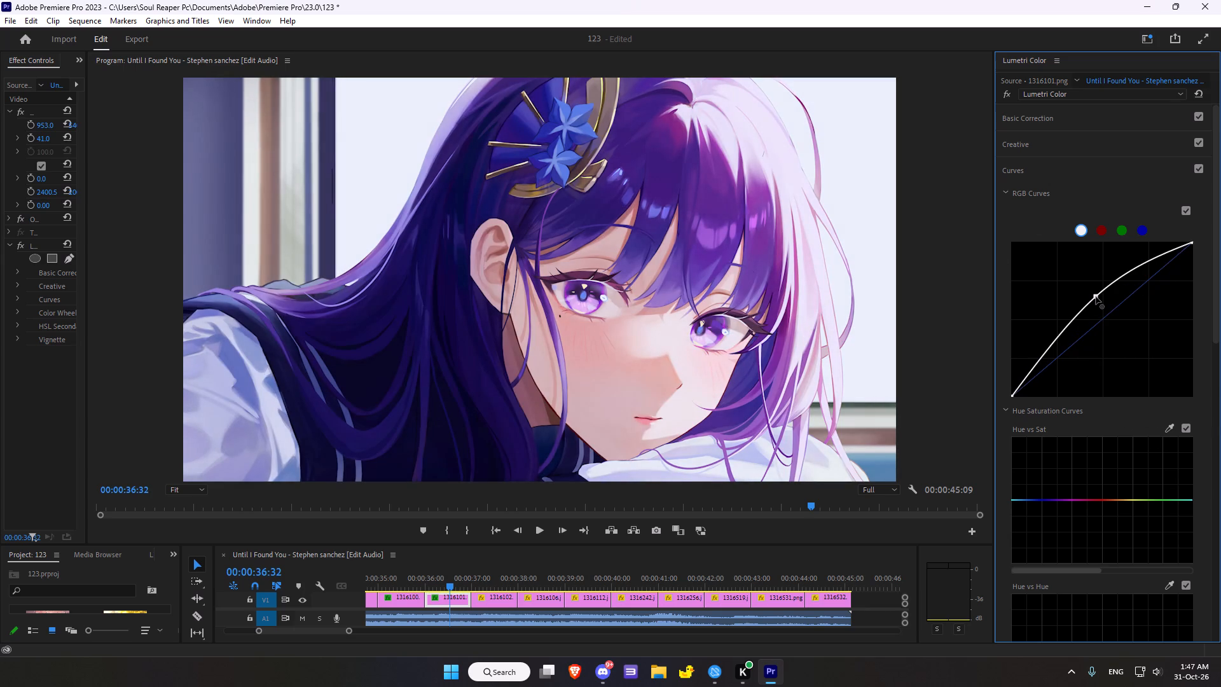
left_click_drag(1096, 296, 1103, 295)
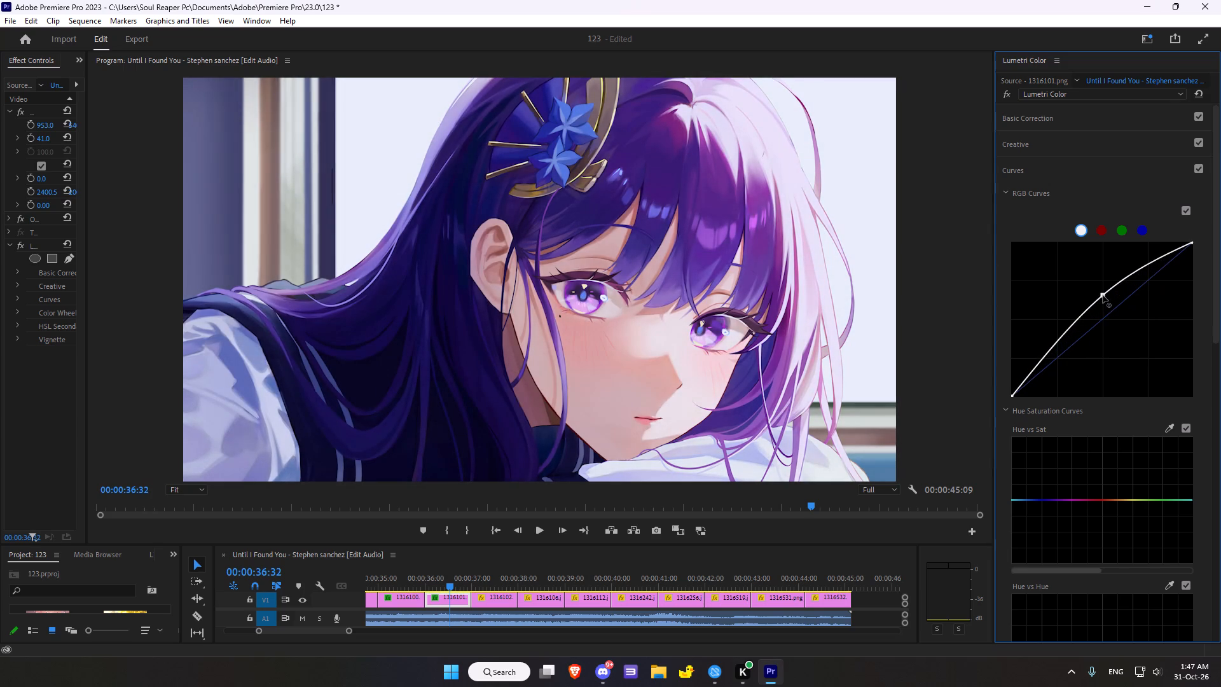
Reset the 1316101 clip's white RGB curve to a straight diagonal, clearing its control points.
left_click_drag(1103, 295, 1097, 307)
left_click(1051, 354)
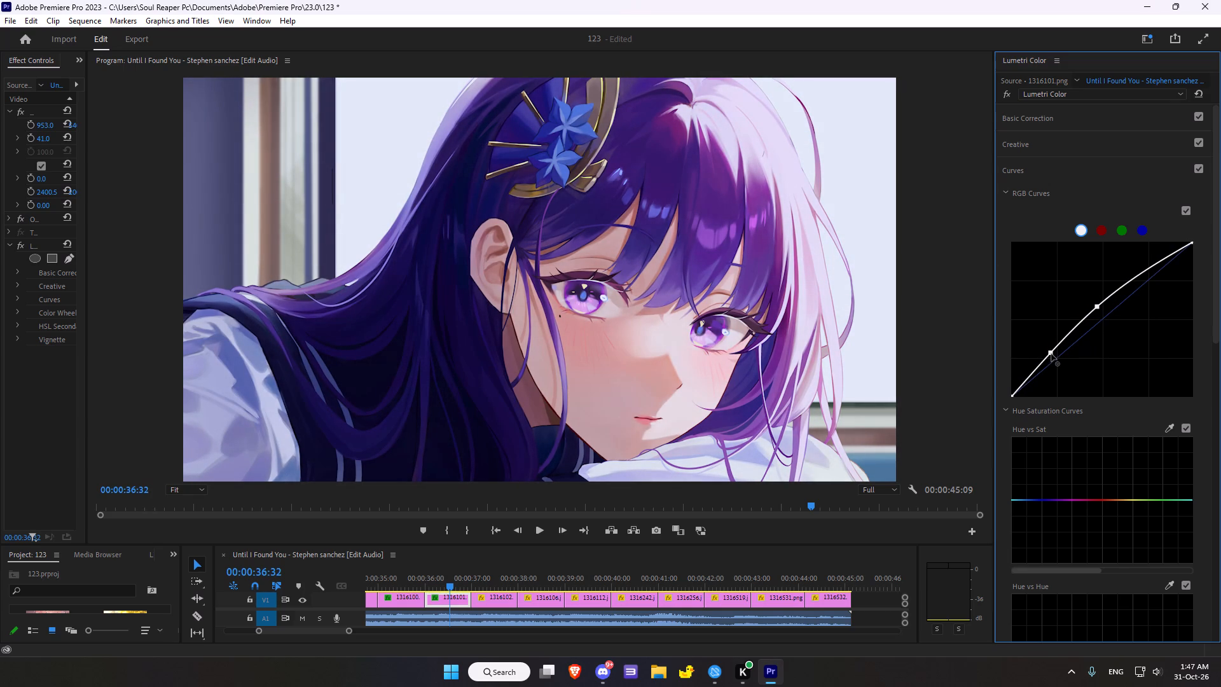
left_click(1051, 354)
left_click(1052, 363)
left_click(1096, 330)
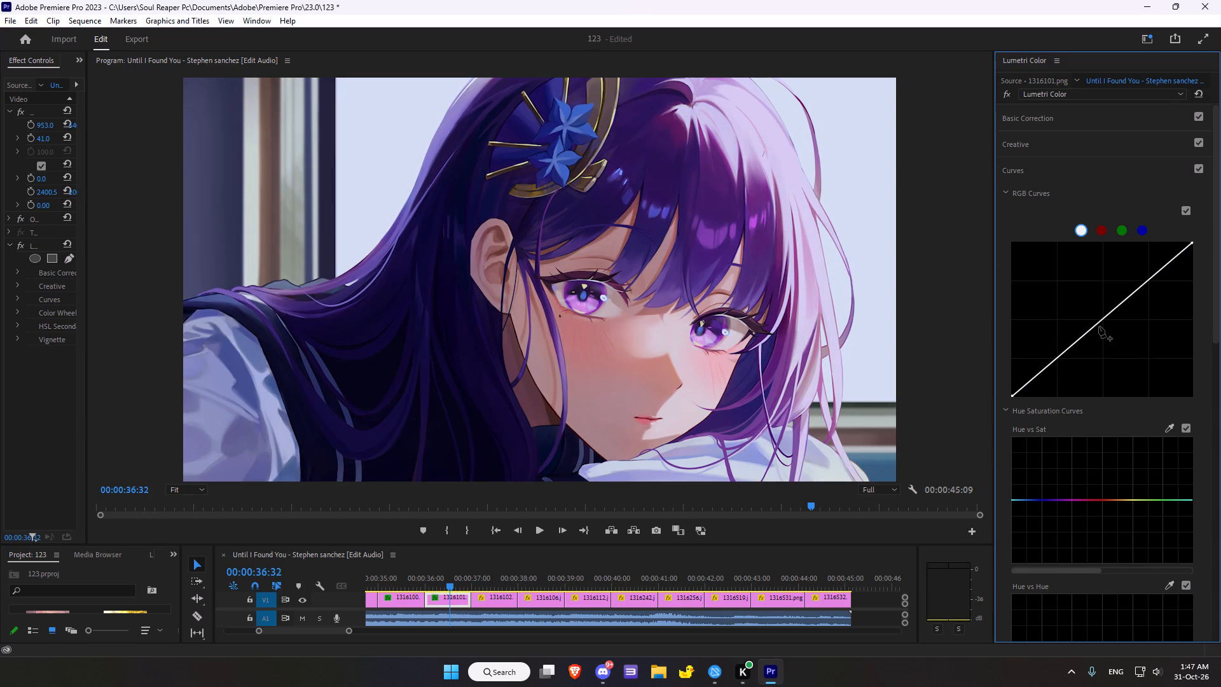
left_click(1104, 319)
left_click(1055, 363)
left_click(1055, 362)
triple_click(1052, 363)
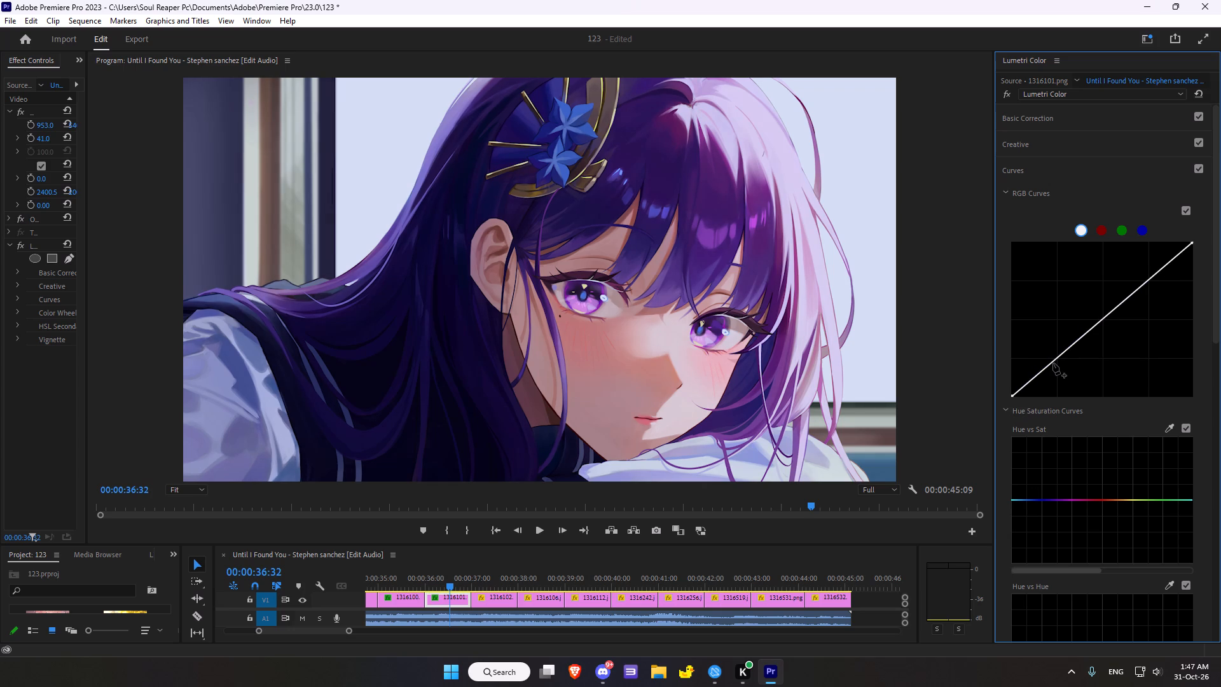
Add a shadow point and a midpoint to the white RGB curve and raise both slightly above the diagonal.
left_click(1054, 359)
left_click(1103, 317)
left_click_drag(1056, 359, 1038, 338)
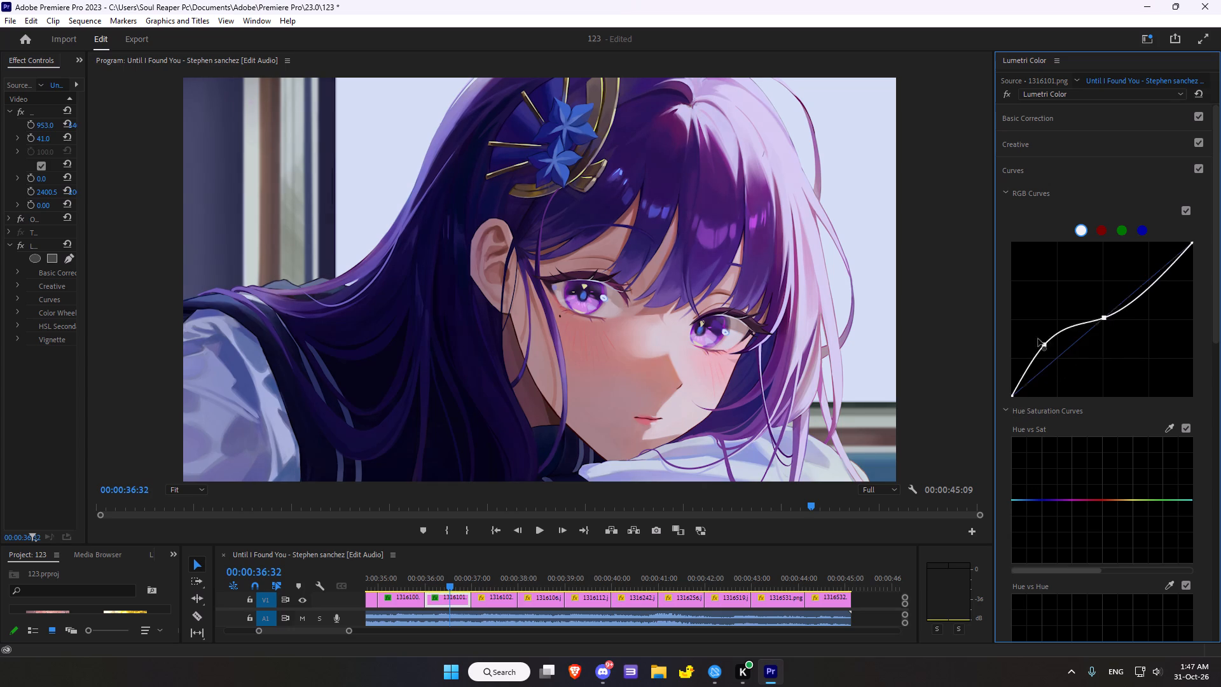
left_click_drag(1038, 338, 1058, 361)
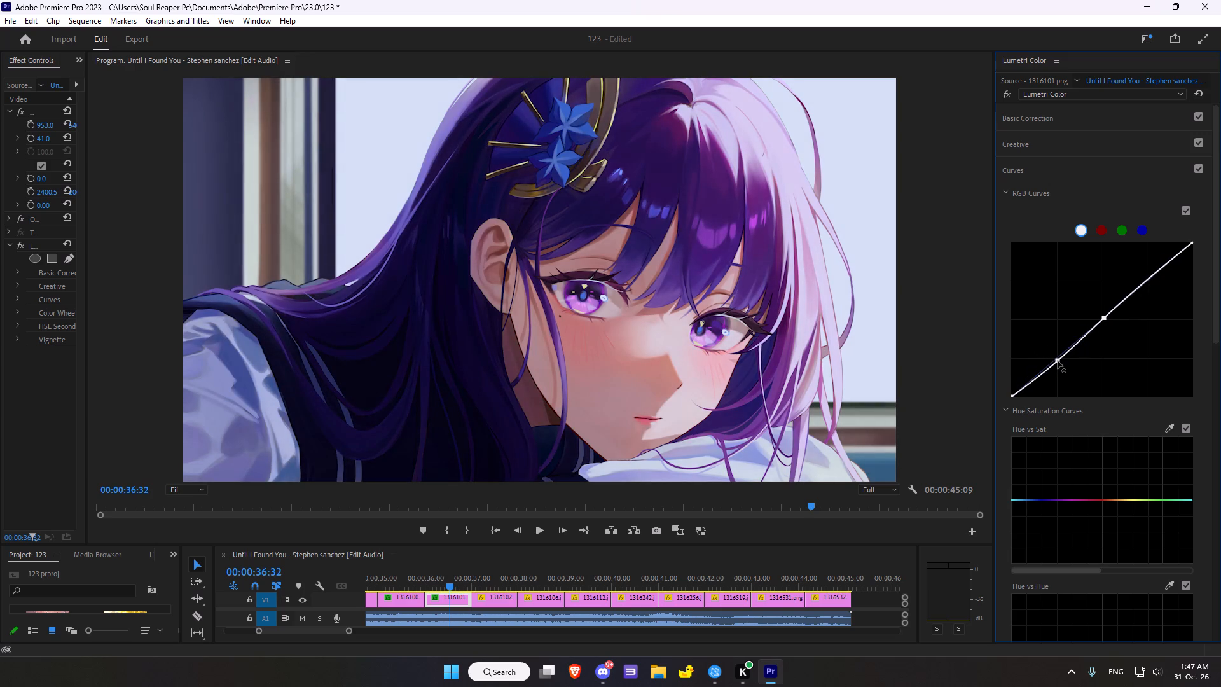
left_click_drag(1058, 361, 1055, 331)
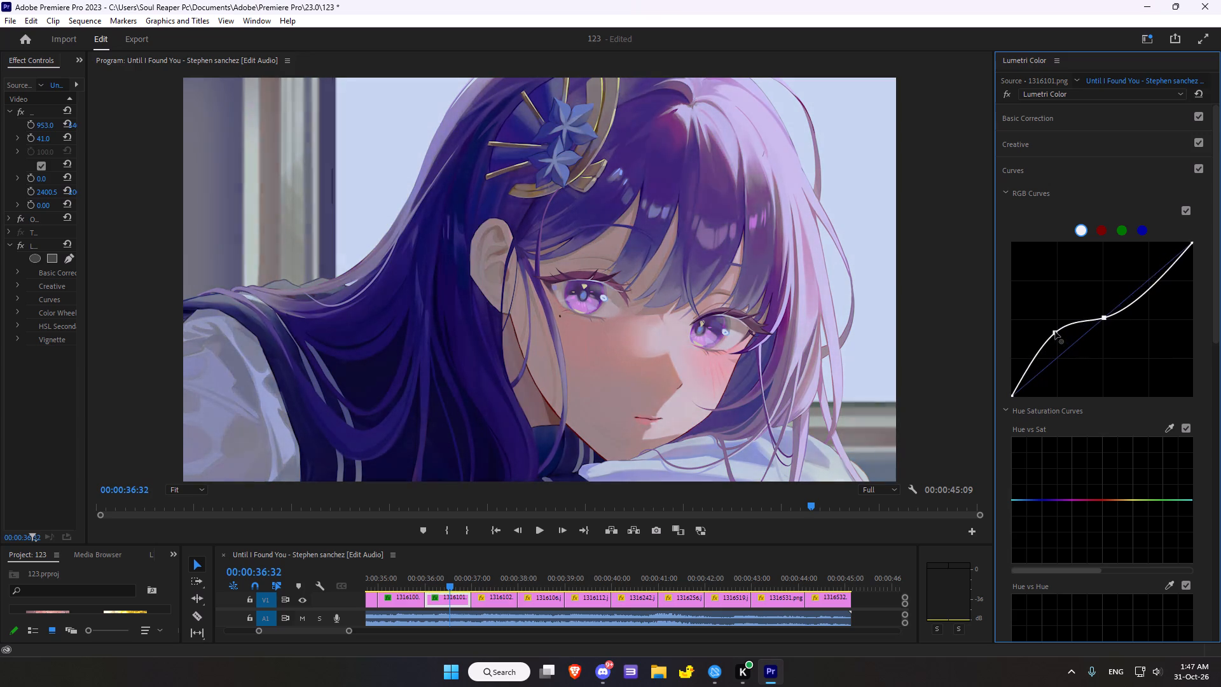
left_click_drag(1055, 331, 1066, 349)
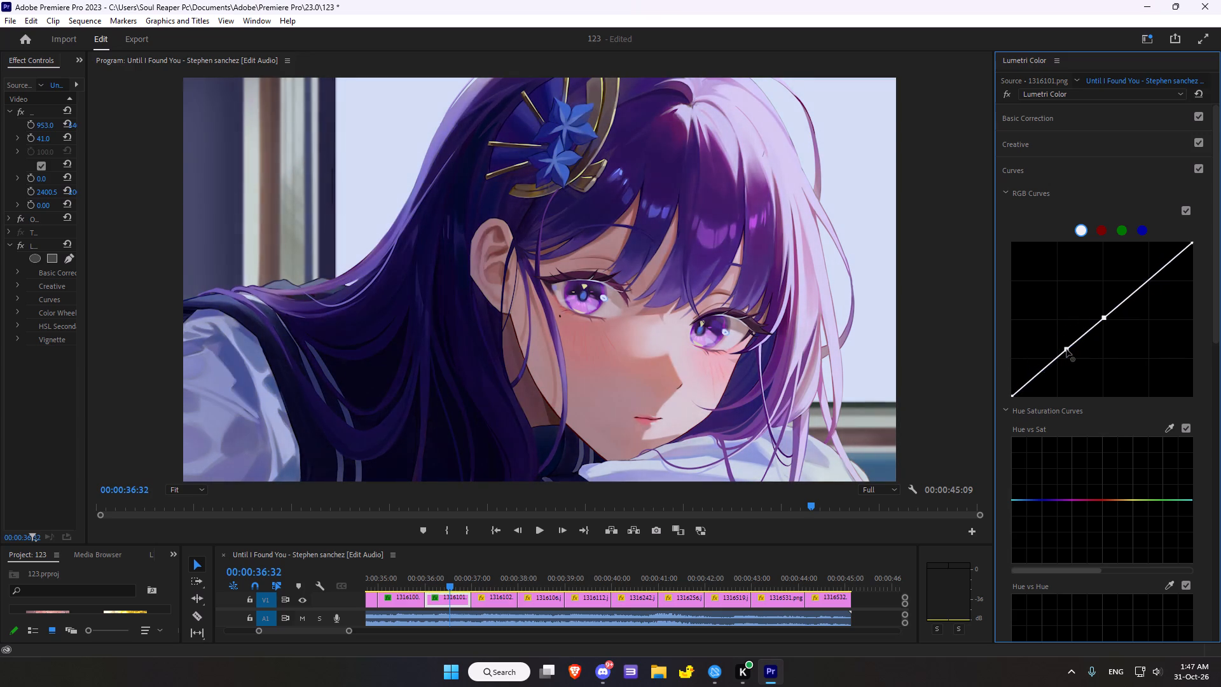
left_click_drag(1066, 349, 1063, 340)
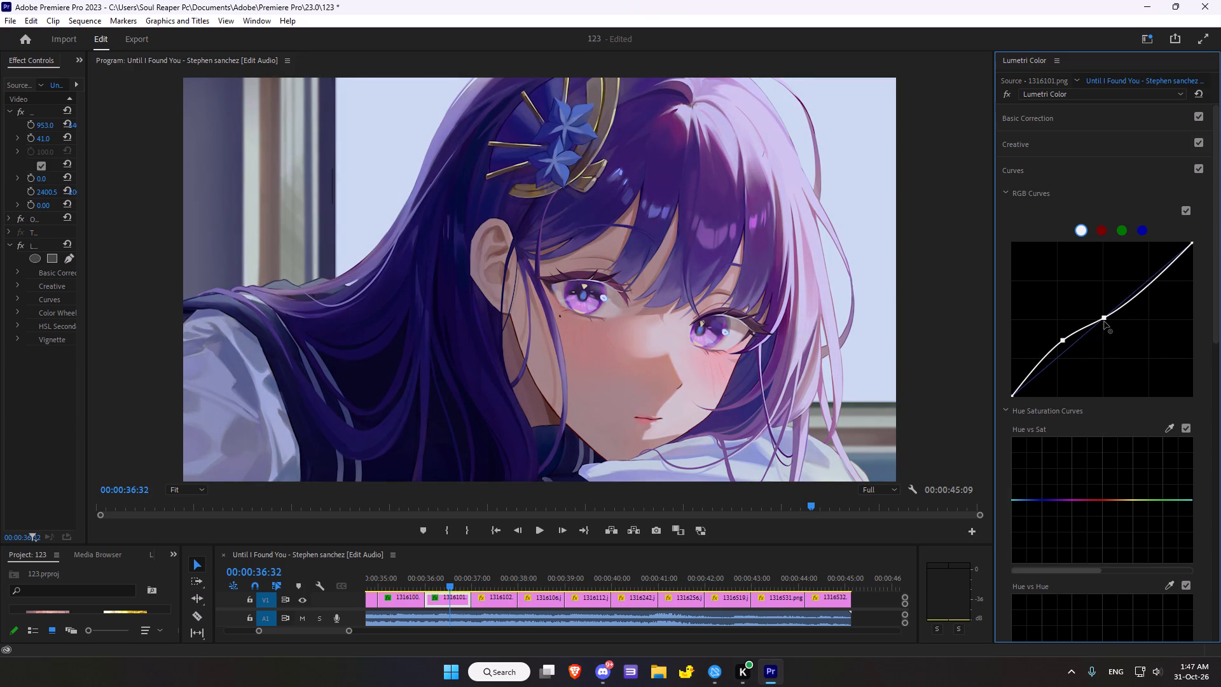
left_click_drag(1105, 319, 1095, 315)
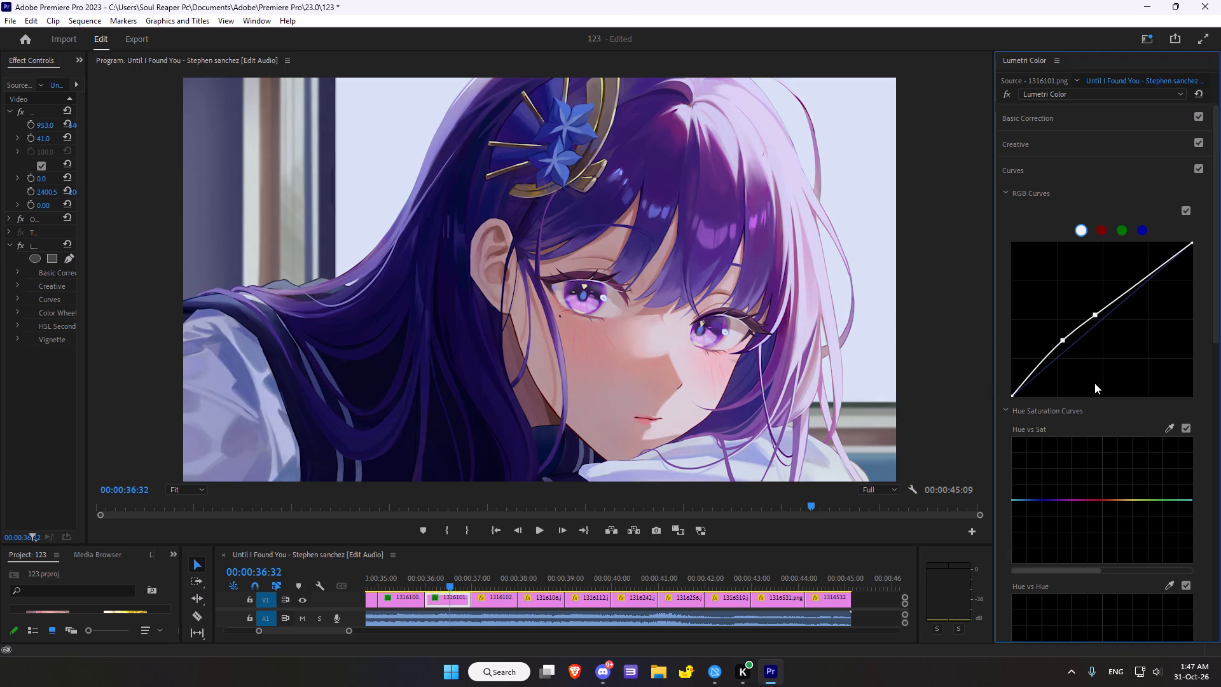
Sample the purple of the character's eye for the Hue vs Sat curve and raise its middle point moderately to boost purple saturation.
scroll(1090, 384, "down", 5)
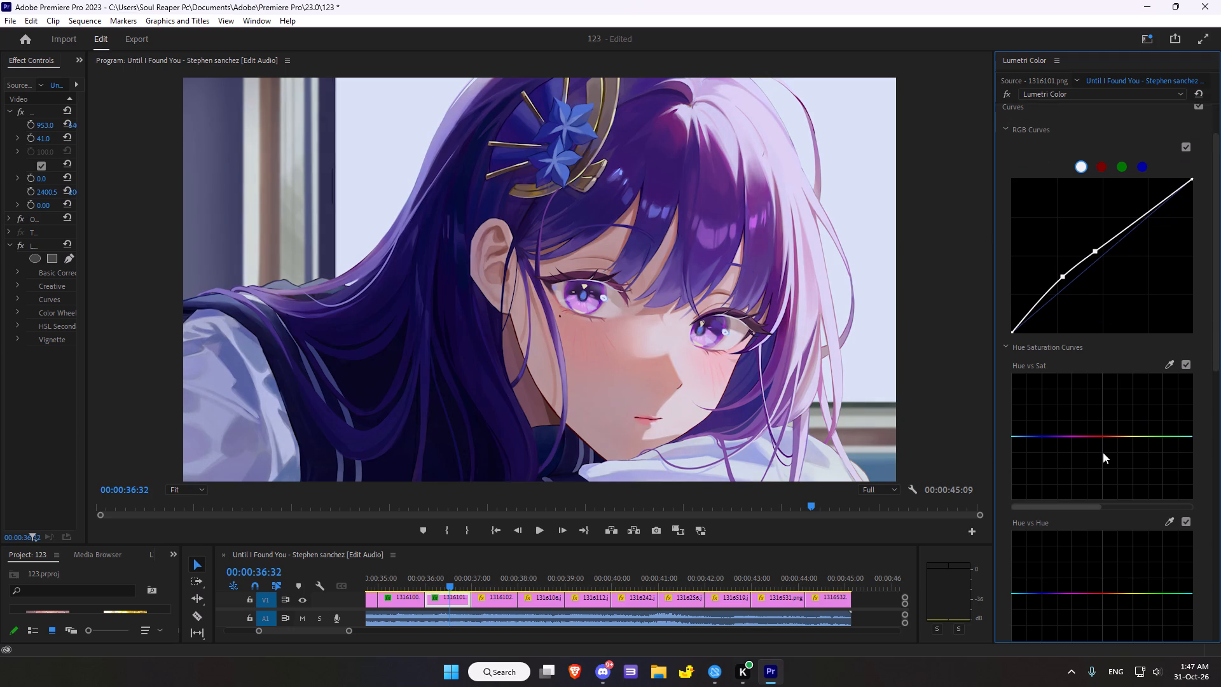
left_click(1171, 361)
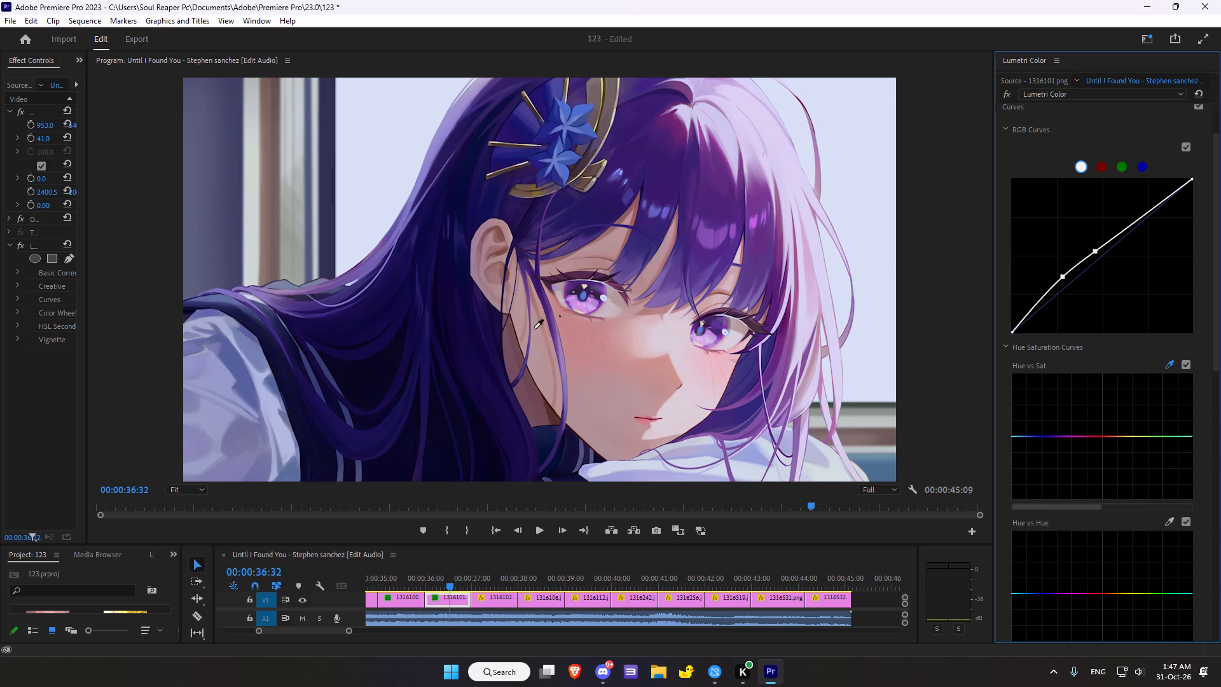
left_click(710, 335)
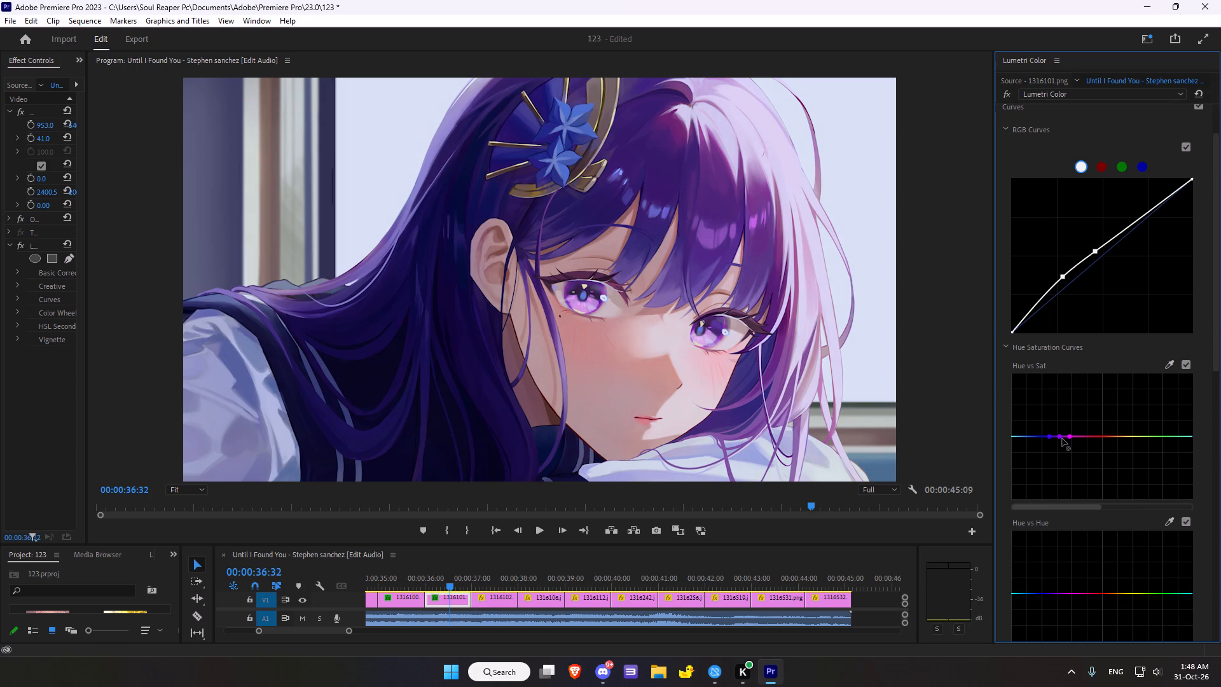
left_click_drag(1062, 438, 1061, 405)
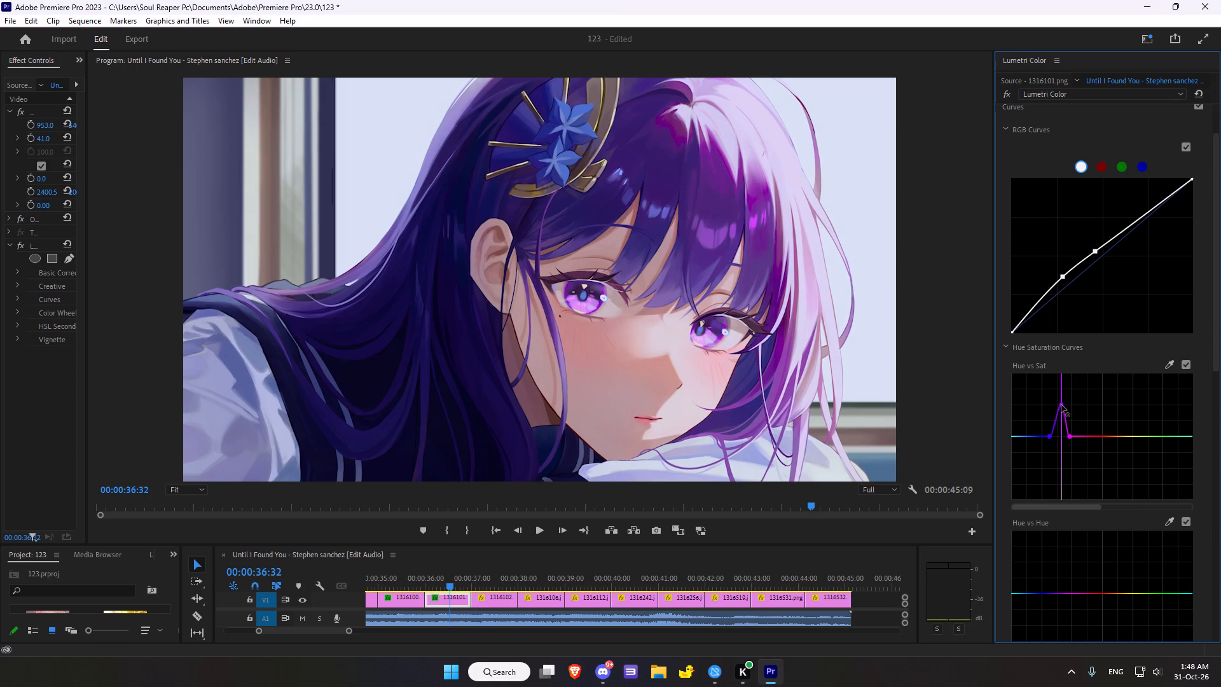
left_click_drag(1061, 405, 1064, 413)
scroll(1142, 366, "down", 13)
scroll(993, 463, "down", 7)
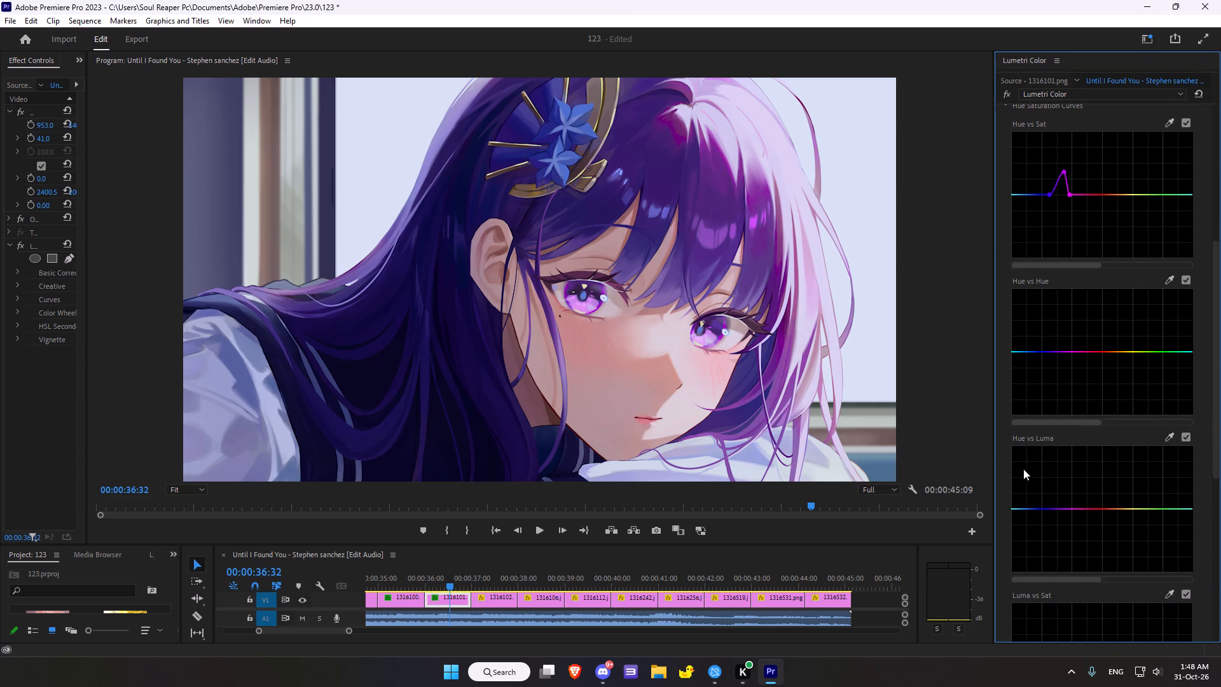
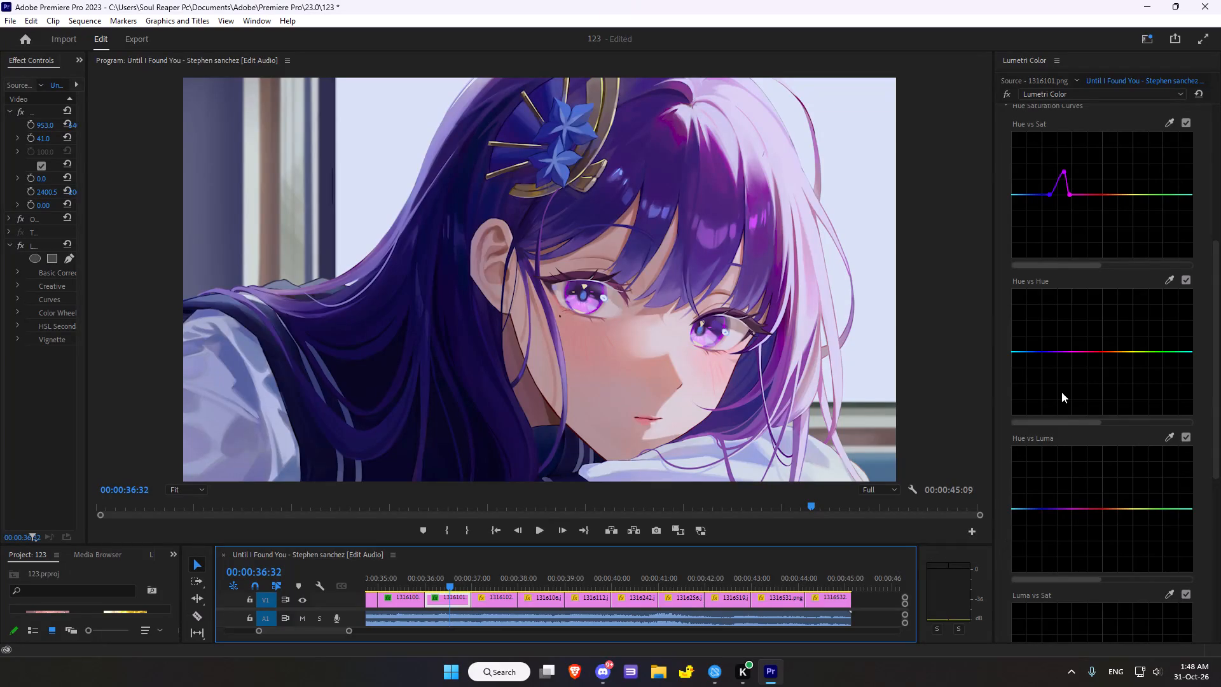
Nudge the 1316101 clip's midtones and highlights colour wheels slightly towards magenta and its shadows wheel slightly towards green.
scroll(1104, 352, "down", 9)
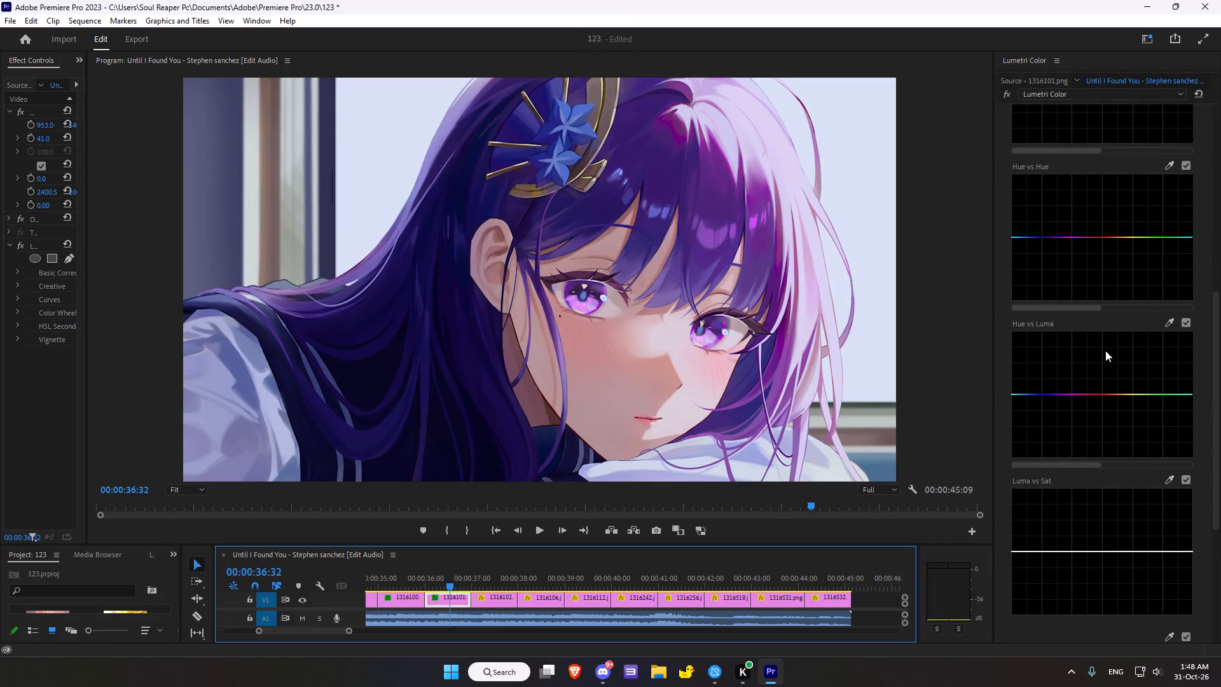
scroll(1100, 363, "down", 10)
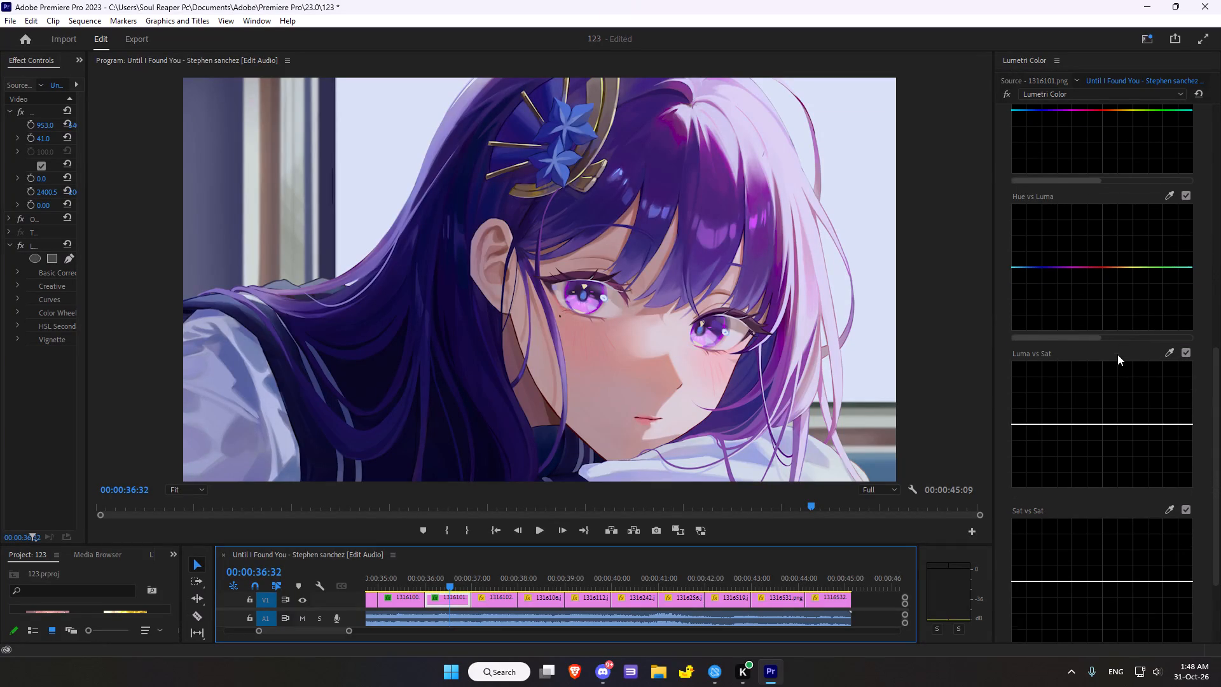
scroll(1117, 354, "down", 12)
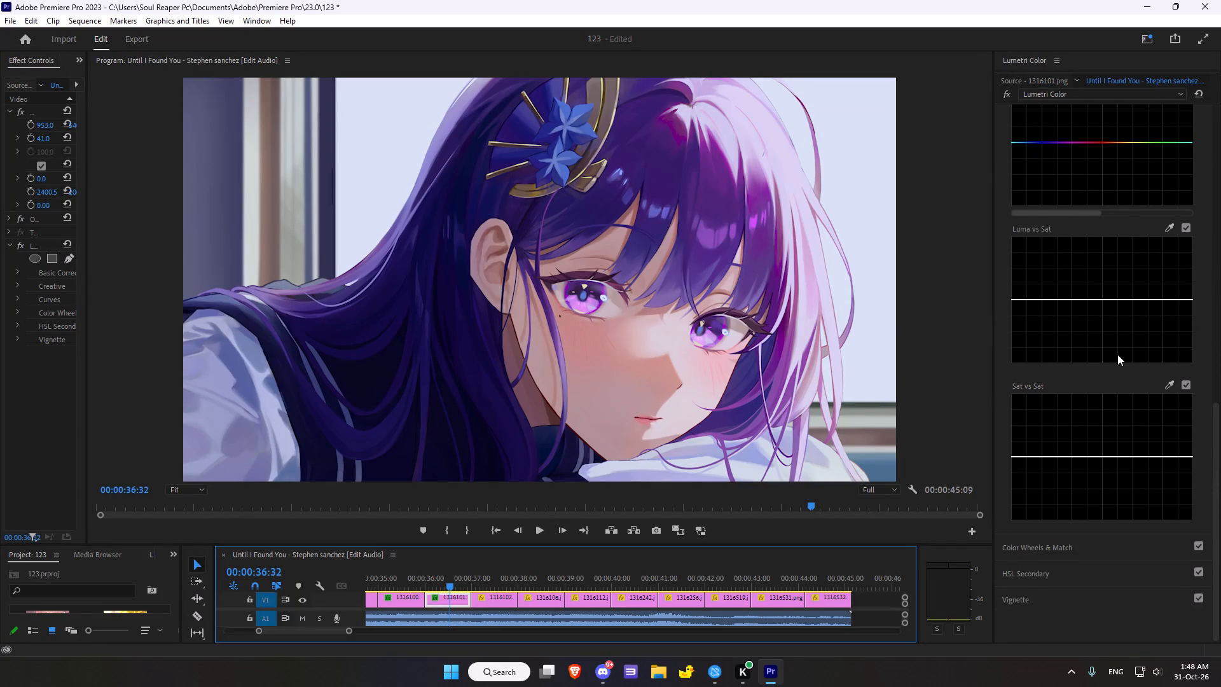
scroll(1117, 354, "down", 16)
left_click(1045, 543)
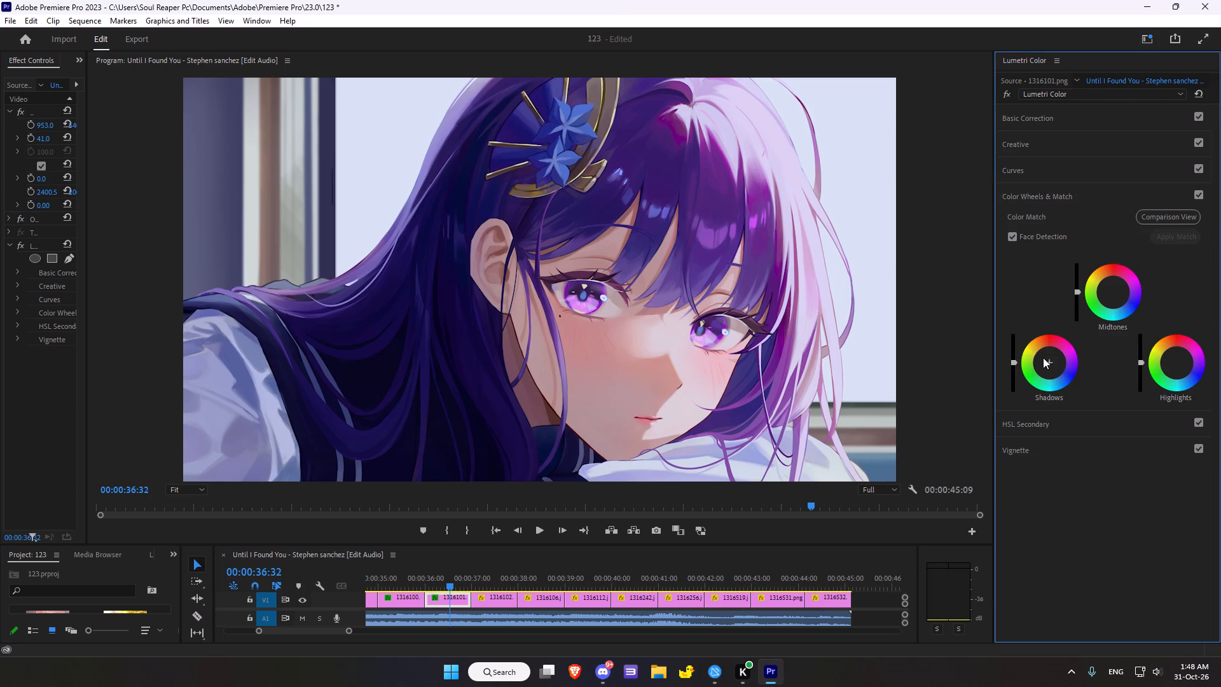
left_click_drag(1113, 289, 1097, 280)
left_click_drag(1097, 280, 1110, 269)
left_click_drag(1110, 269, 1162, 247)
left_click_drag(1045, 362, 1064, 408)
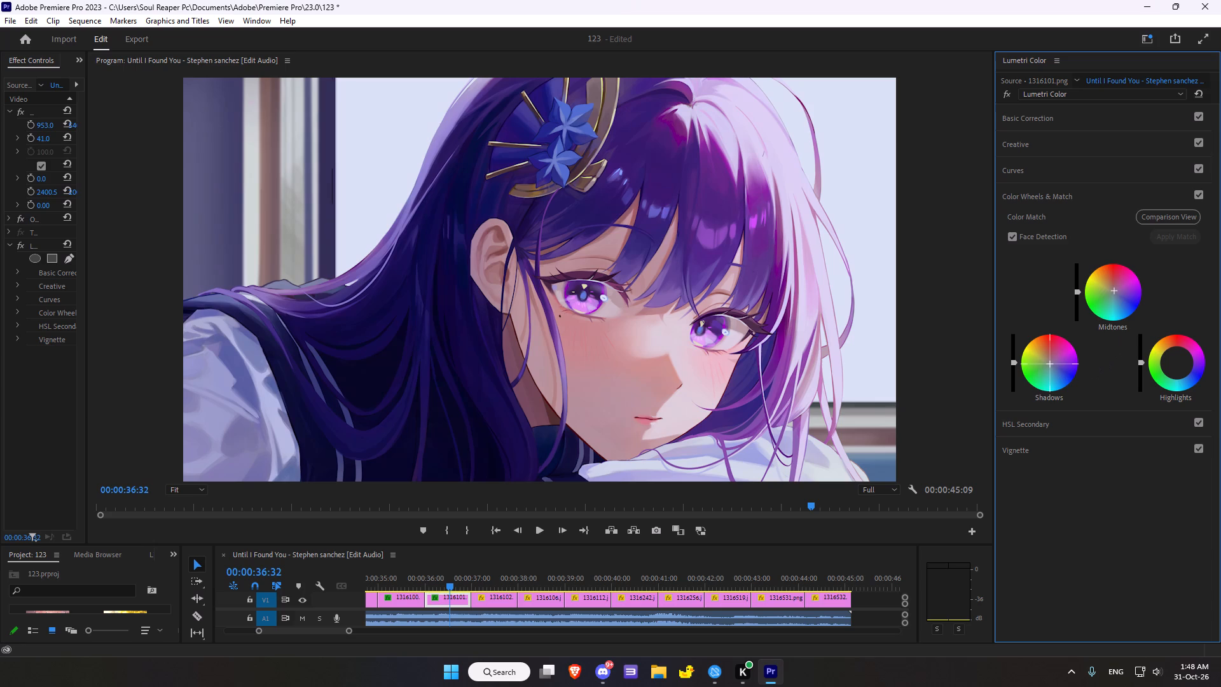
left_click_drag(1064, 408, 1028, 377)
left_click(1178, 363)
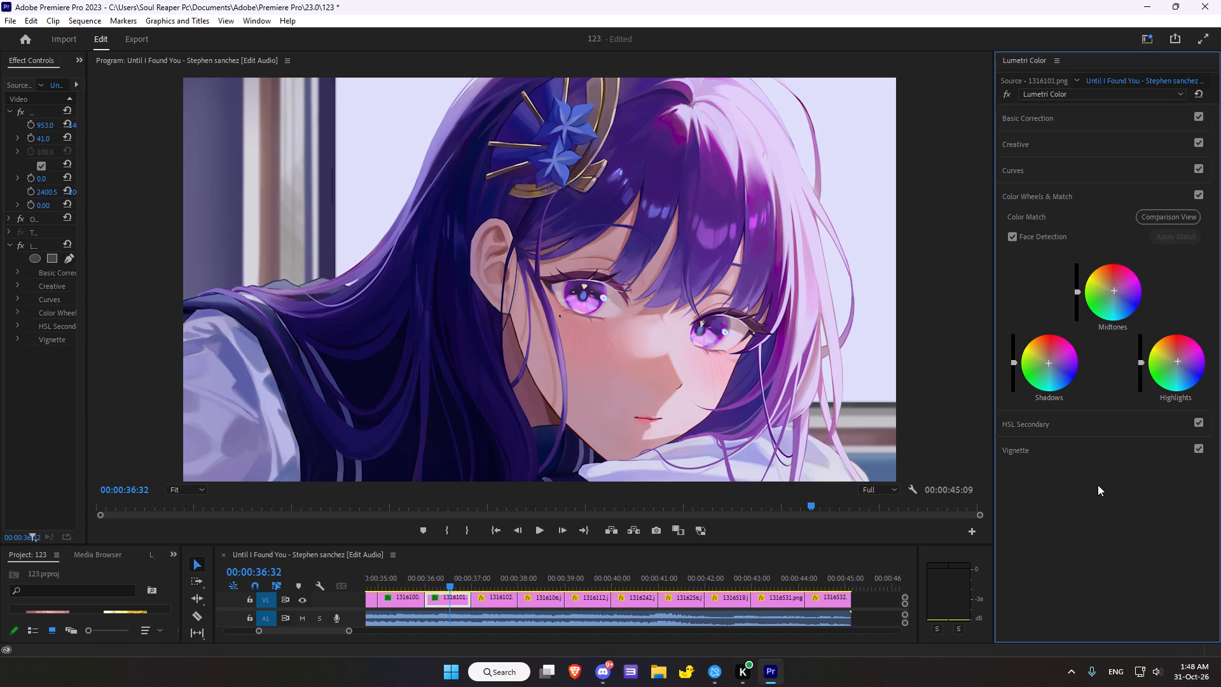
left_click(1094, 513)
Cool the 1316101 clip's HSL Secondary correction by lowering its temperature slightly.
left_click(1040, 422)
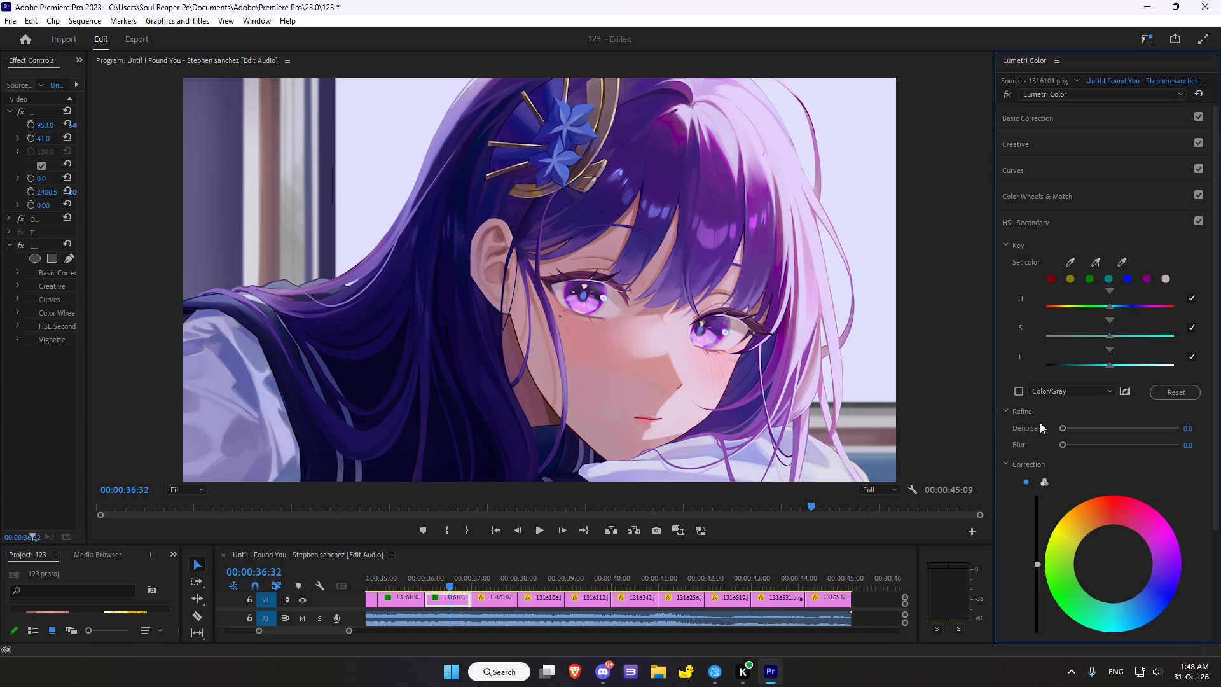
scroll(1019, 417, "down", 18)
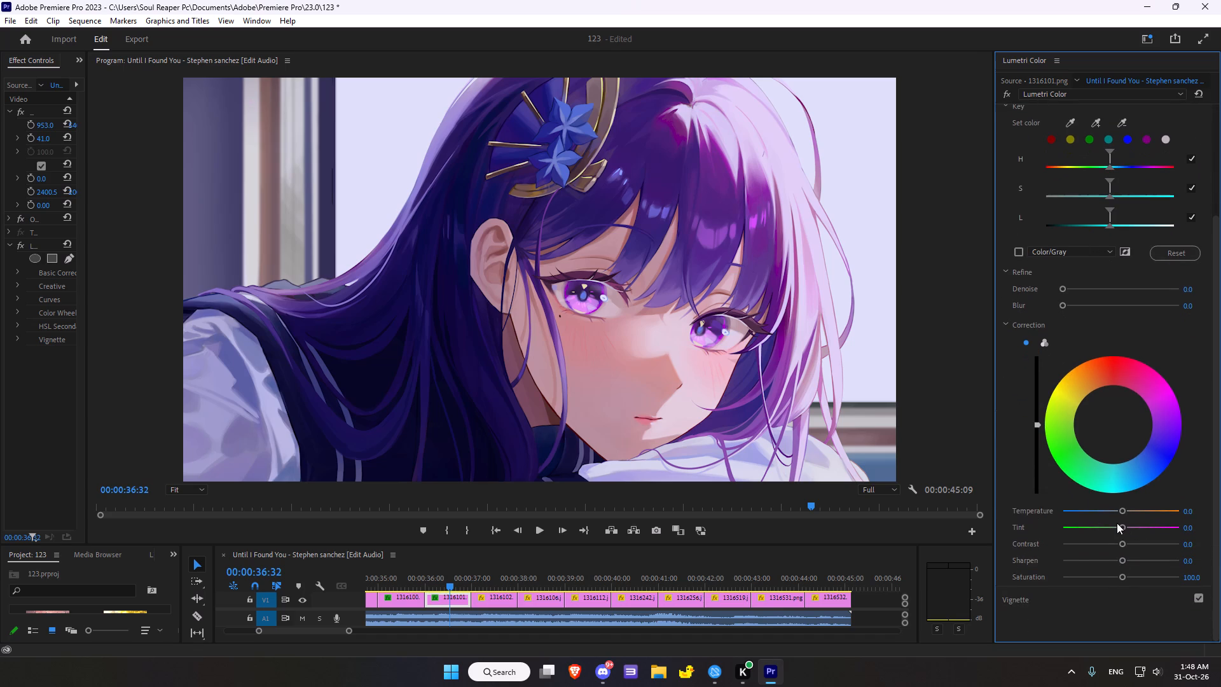
left_click_drag(1123, 510, 1117, 512)
scroll(1117, 511, "down", 11)
Give the 1316101 clip a vignette with amount -1.1, midpoint 41.8, roundness 12.0 and feather 27.7.
left_click(1035, 606)
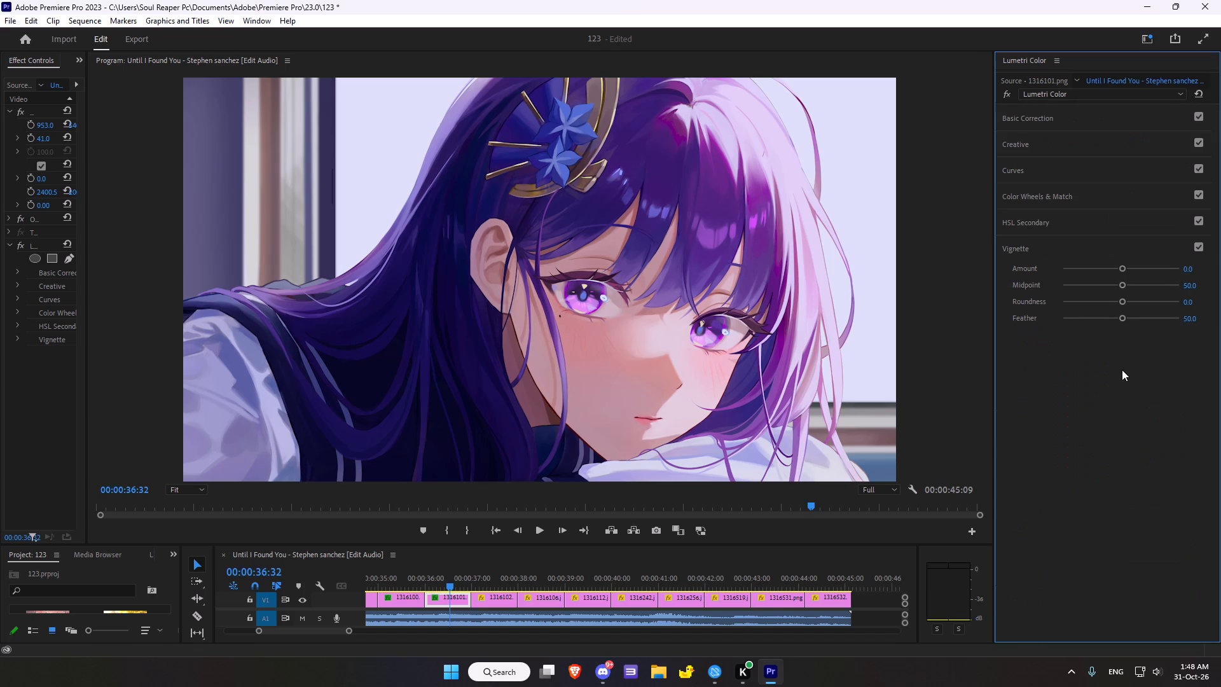
left_click_drag(1120, 267, 1098, 271)
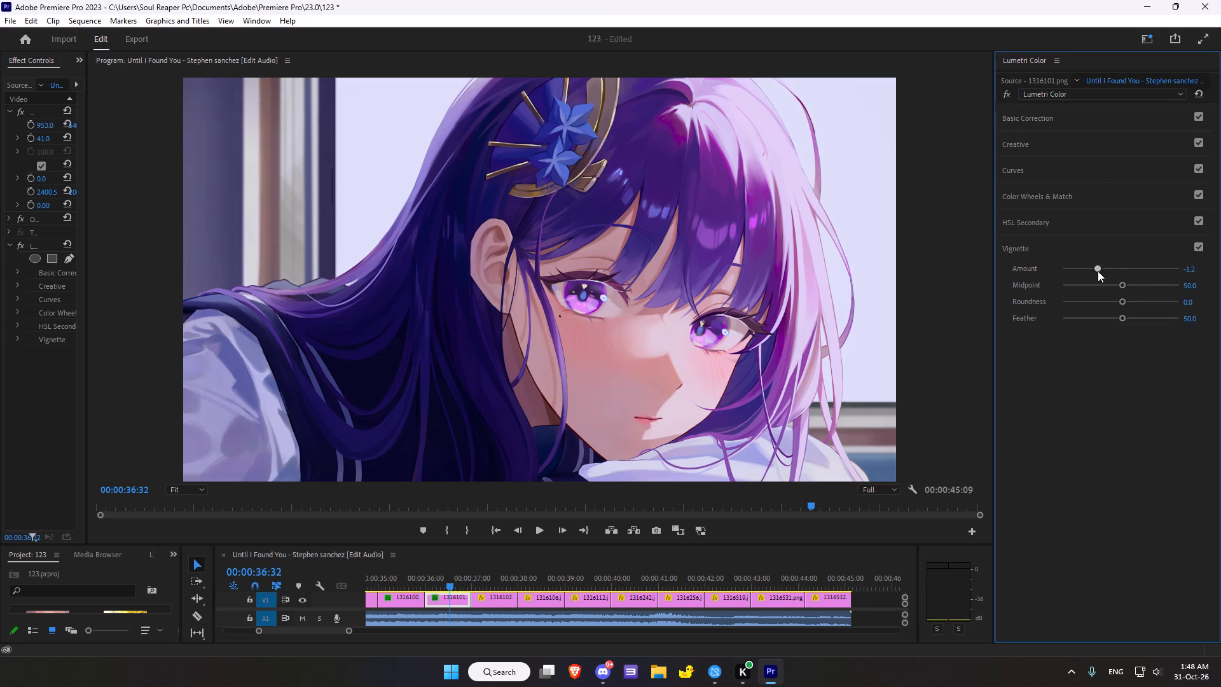
left_click_drag(1098, 271, 1099, 275)
left_click_drag(1124, 286, 1140, 281)
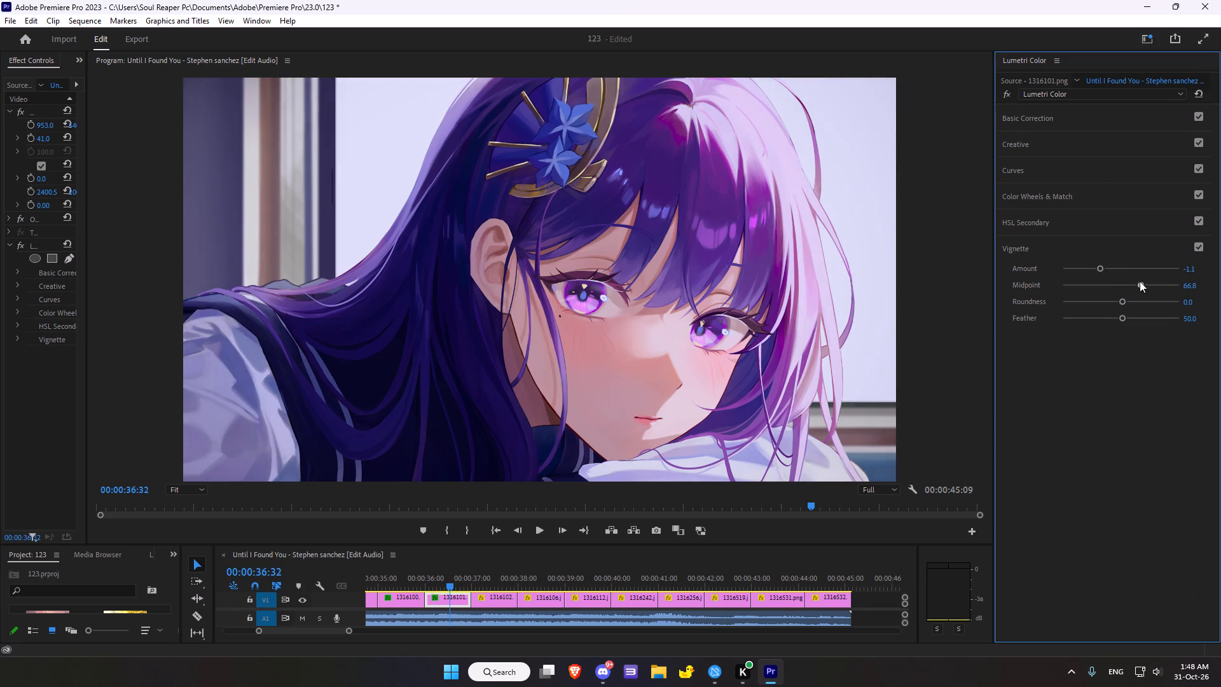
left_click_drag(1140, 281, 1110, 284)
left_click(1122, 301)
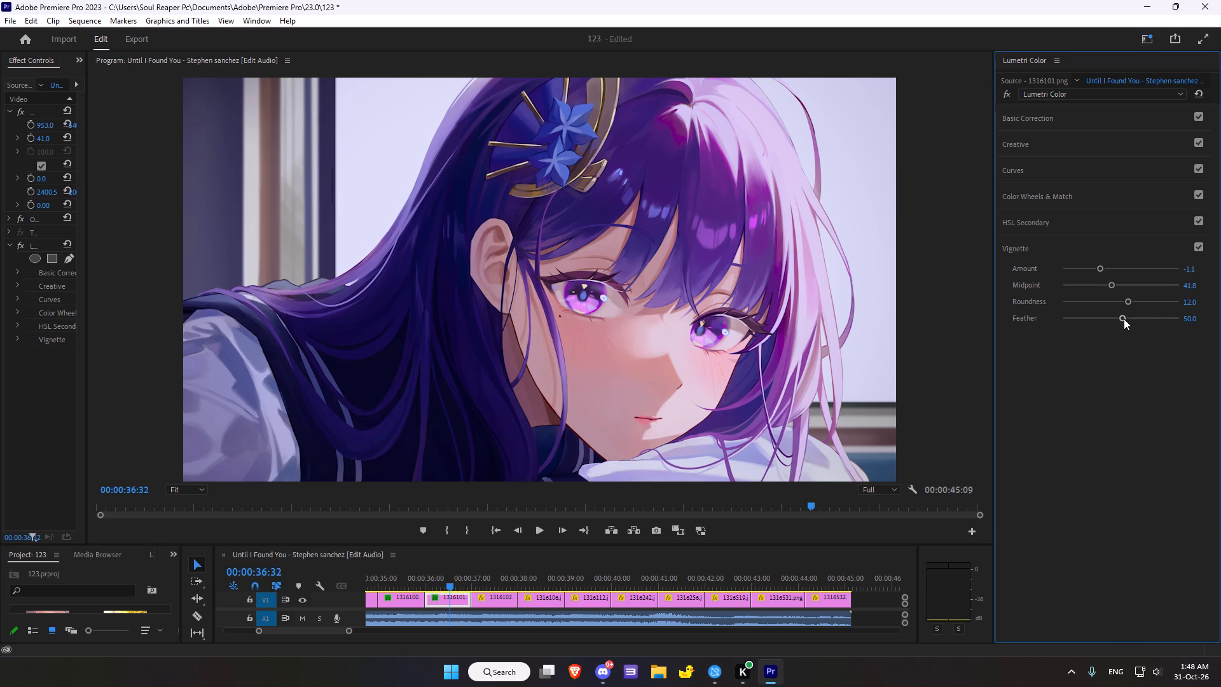
left_click_drag(1124, 319, 1094, 322)
Compare the 1316101 clip with and without its Lumetri Color grade, leaving the effect enabled.
left_click(1012, 94)
double_click(1012, 94)
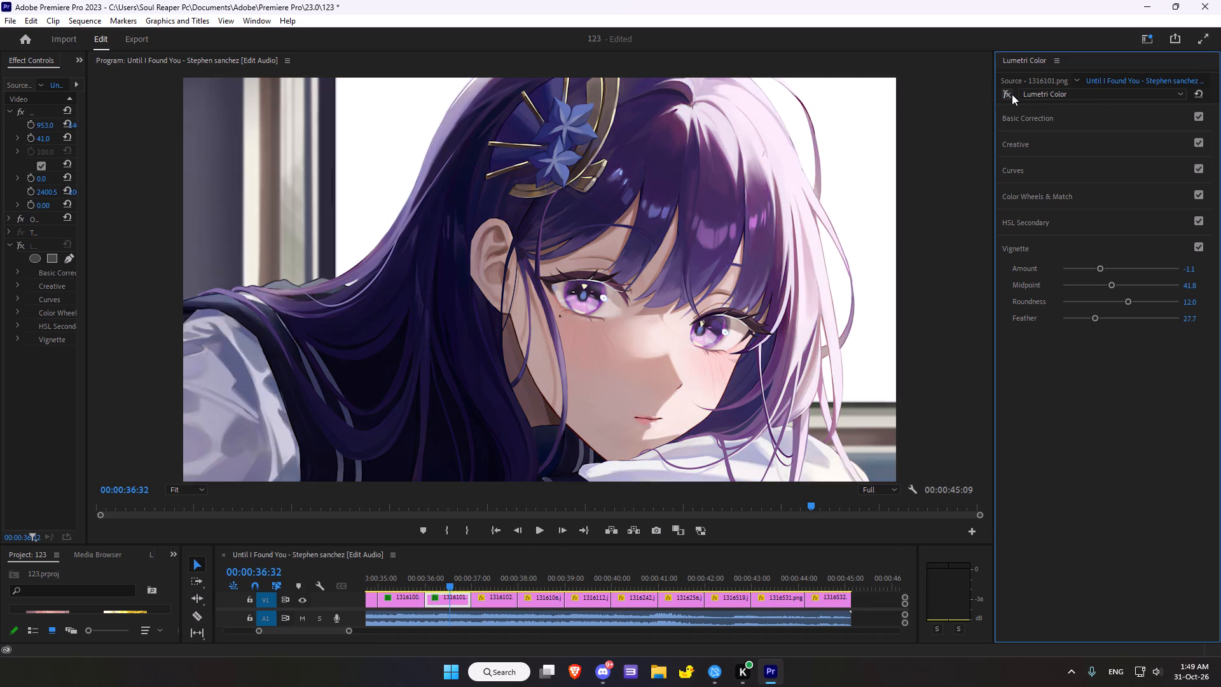
left_click(1012, 94)
left_click(1012, 94)
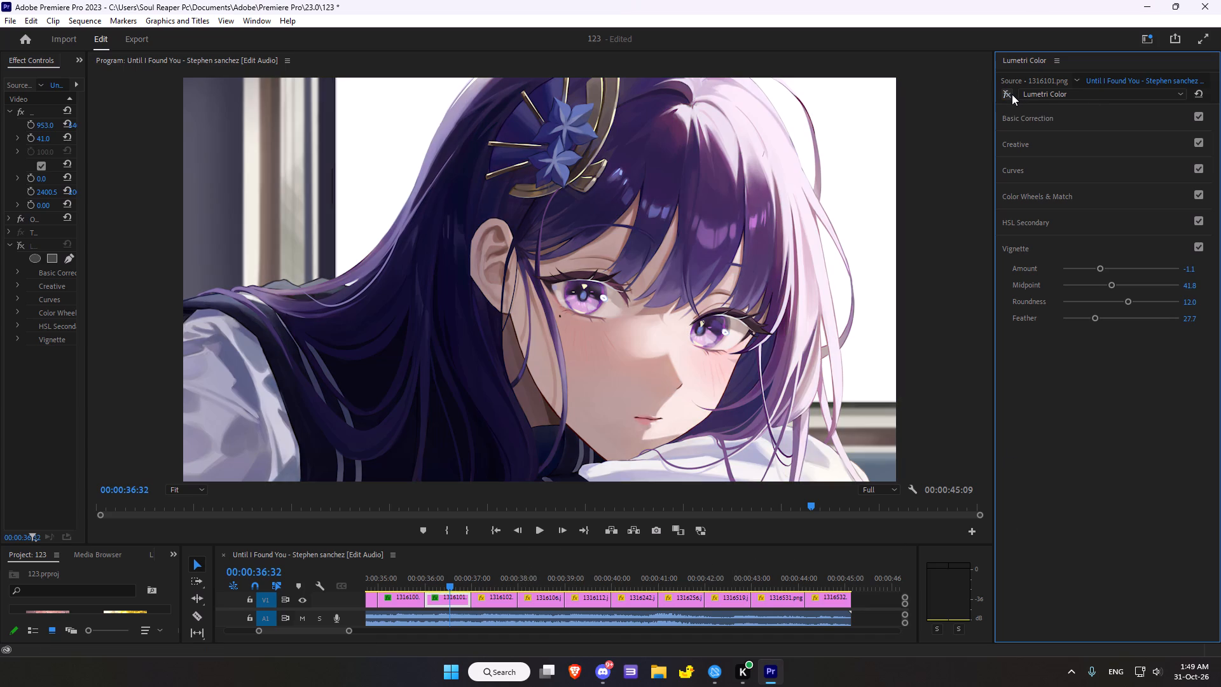
left_click(1012, 94)
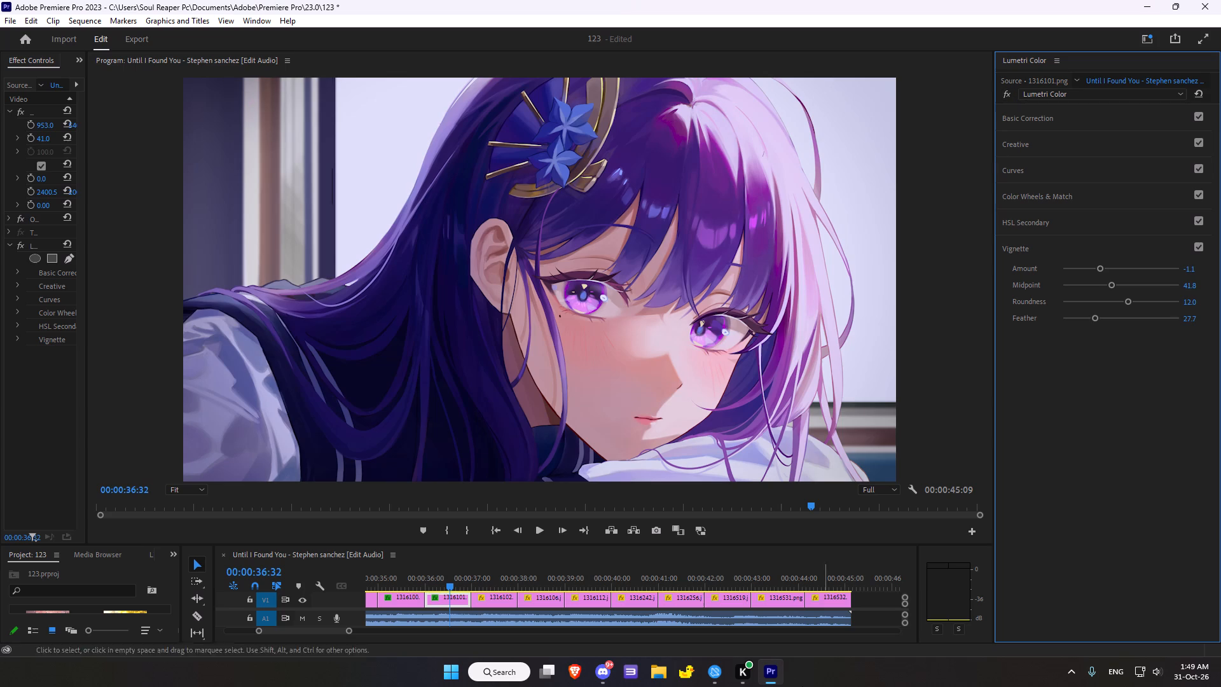
Move on to the 1316102.png clip and set its basic correction tint to 16.3 and saturation to 84.8, keeping temperature at 0.0.
scroll(495, 572, "down", 3)
left_click(446, 586)
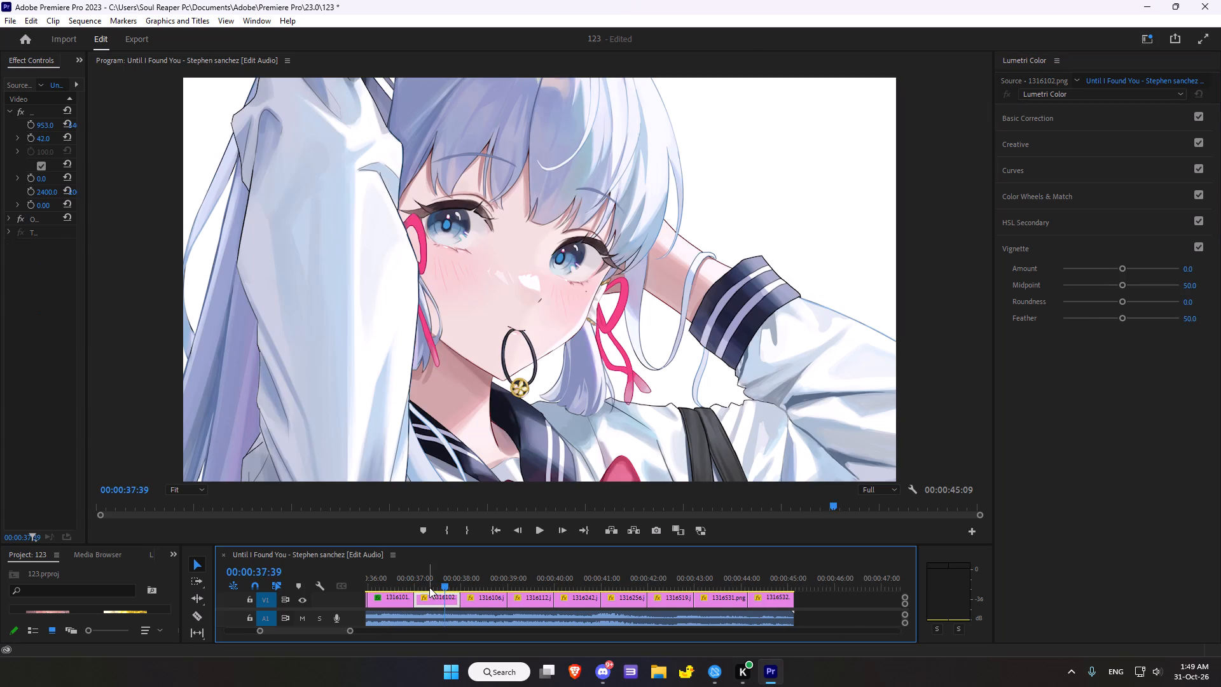
left_click_drag(428, 585, 436, 578)
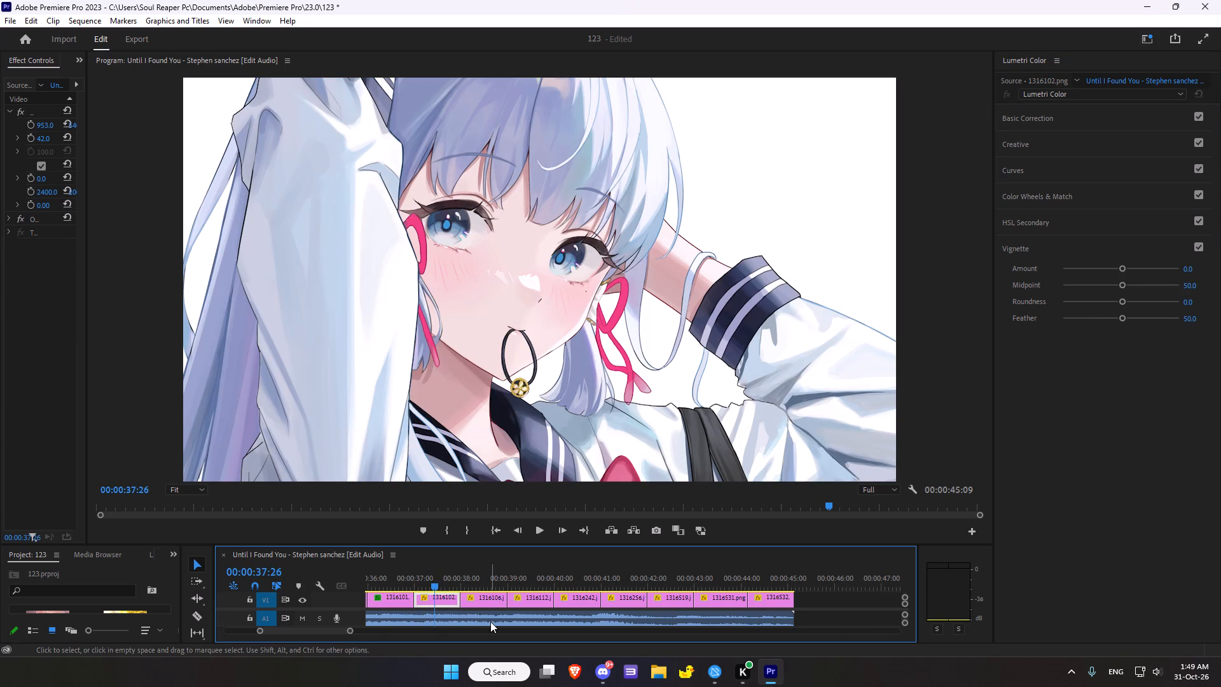
left_click(1059, 121)
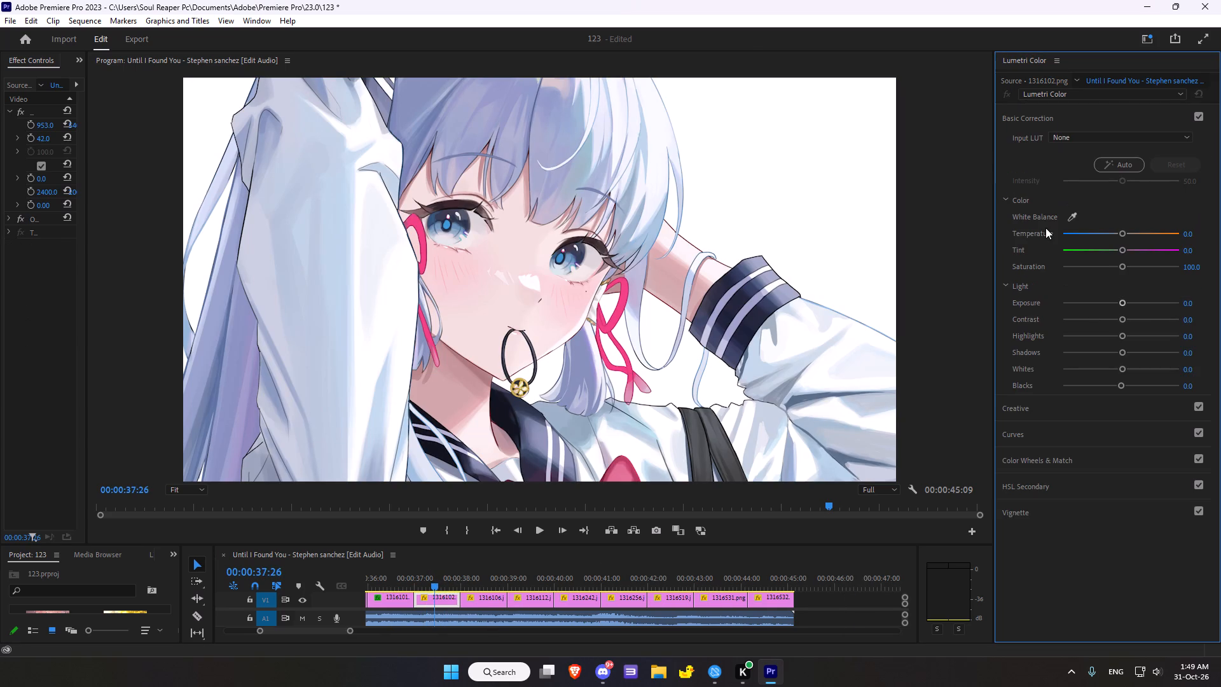
left_click(1121, 233)
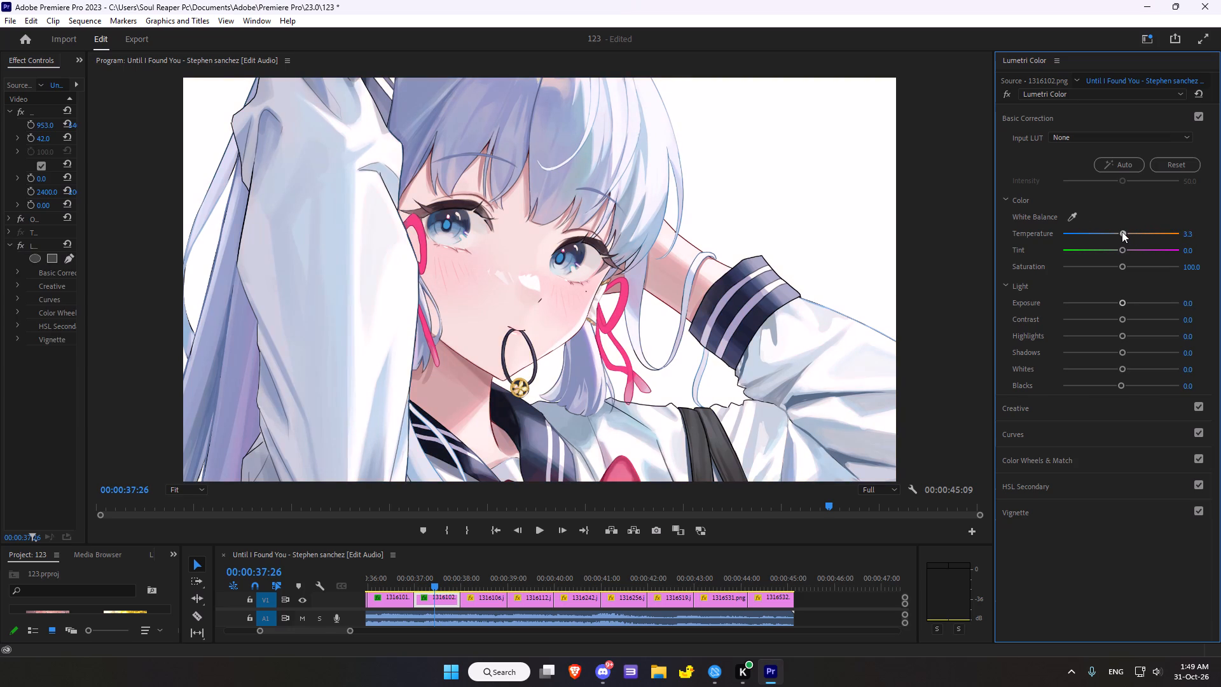
double_click(1117, 233)
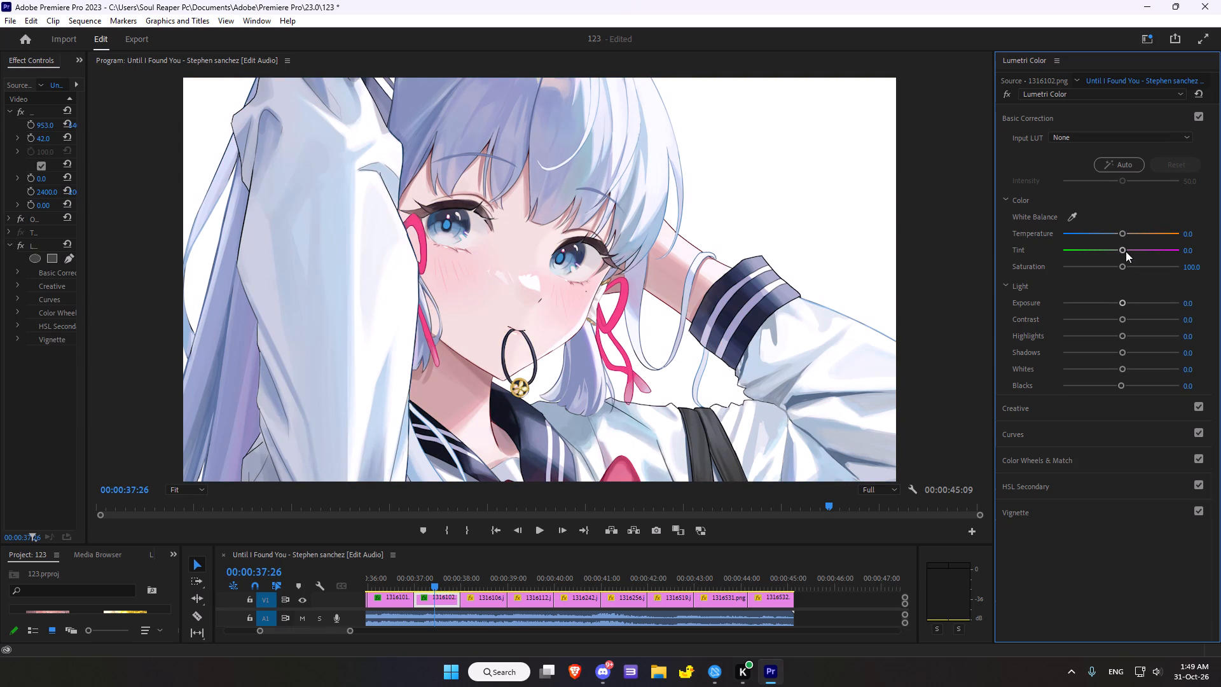
left_click_drag(1122, 247, 1138, 242)
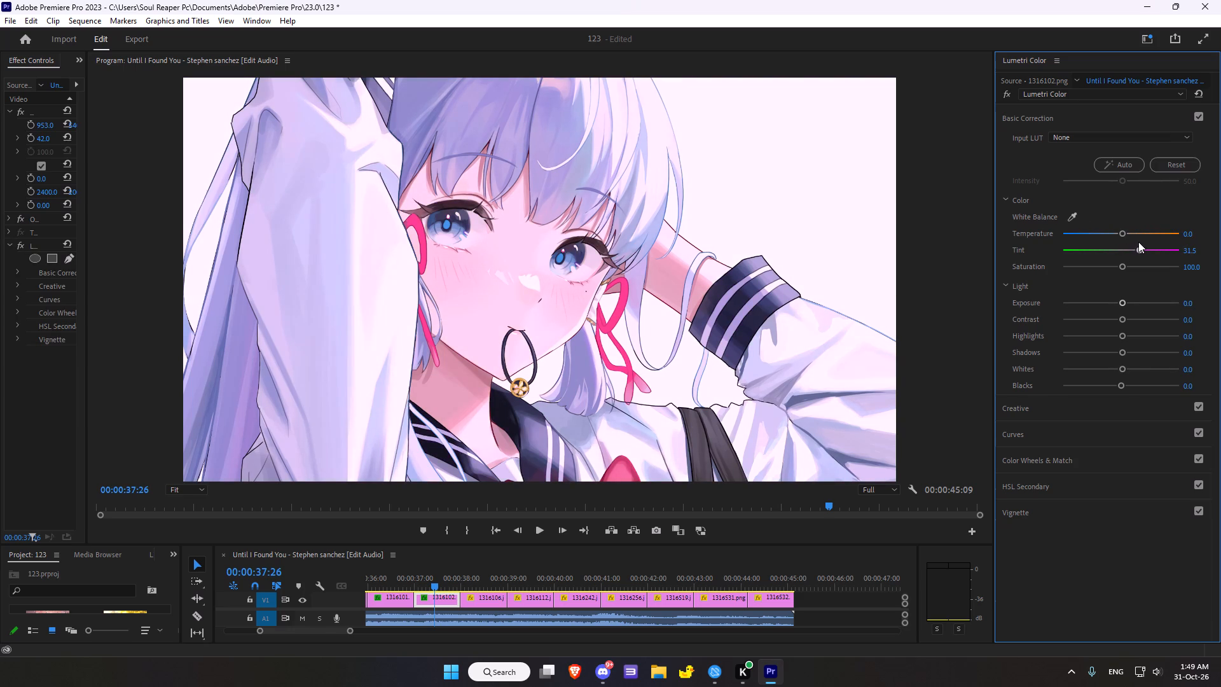
left_click_drag(1138, 242, 1129, 249)
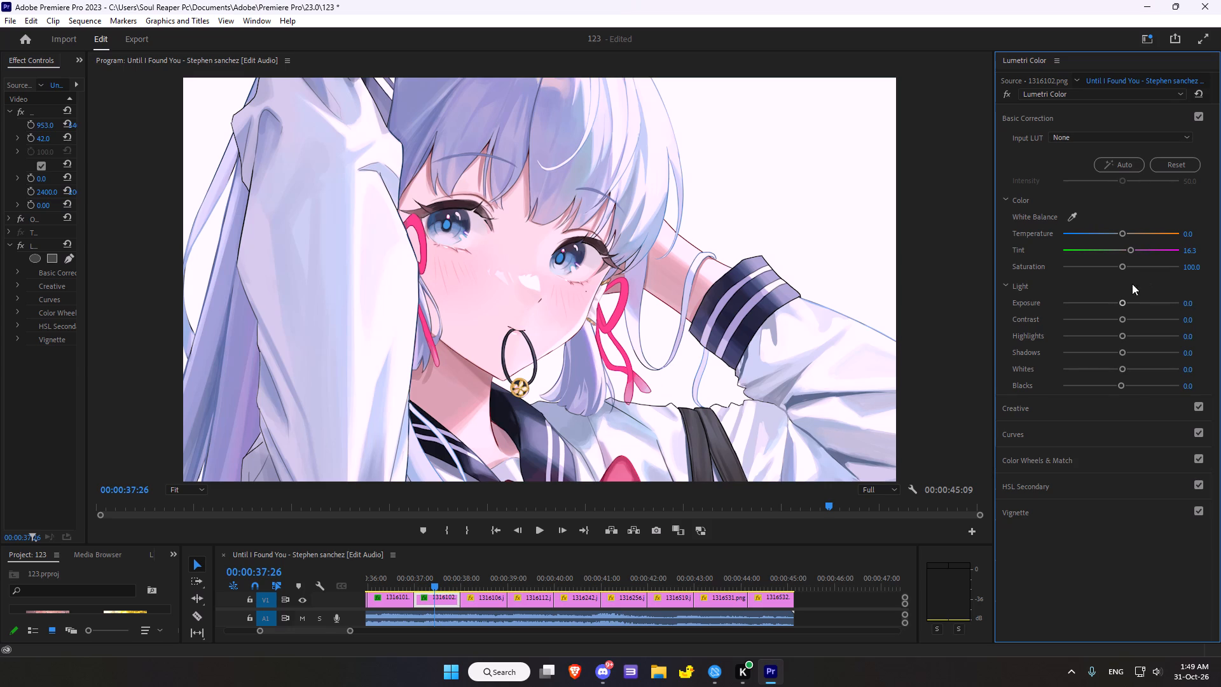
left_click_drag(1121, 264, 1110, 266)
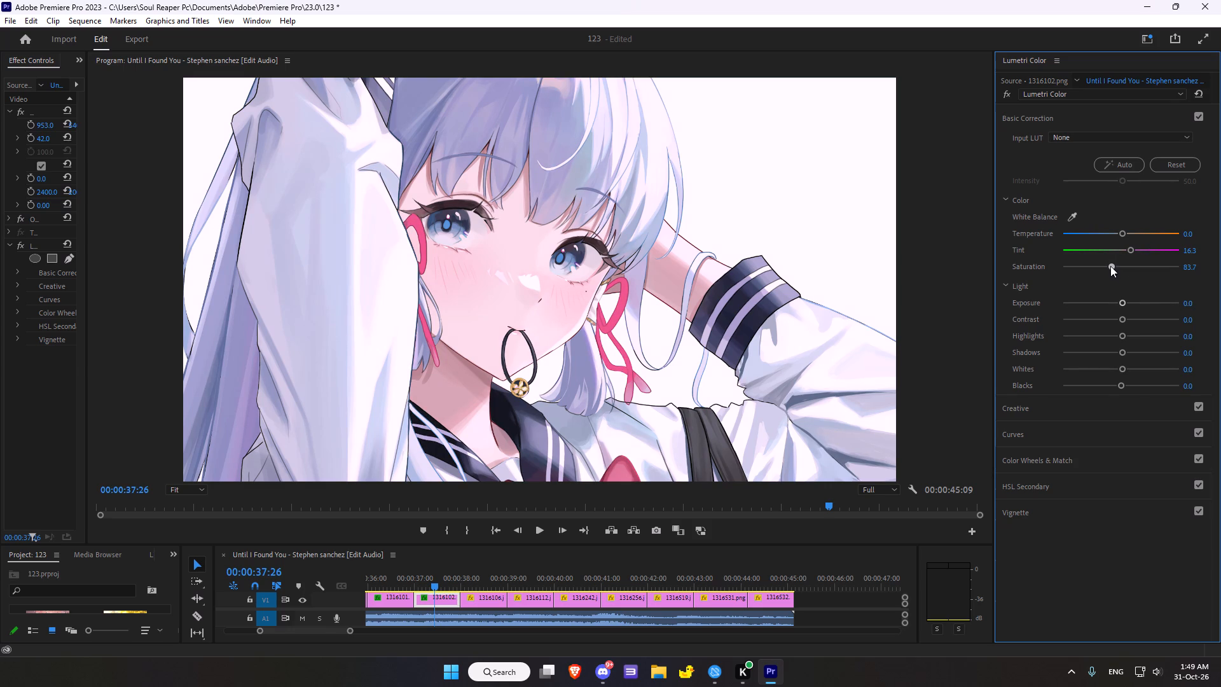
left_click_drag(1110, 266, 1111, 266)
Set the 1316102 clip's basic correction exposure to -0.1 and contrast to 22.8.
left_click_drag(1122, 303, 1101, 310)
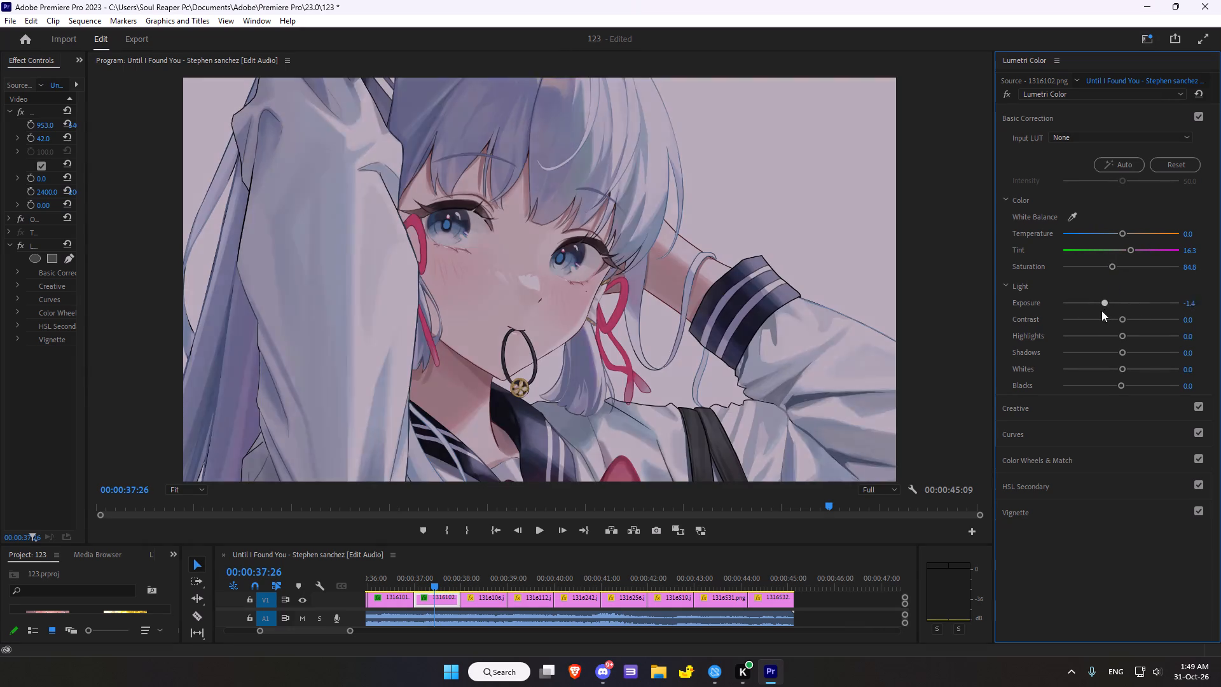
left_click_drag(1101, 310, 1119, 309)
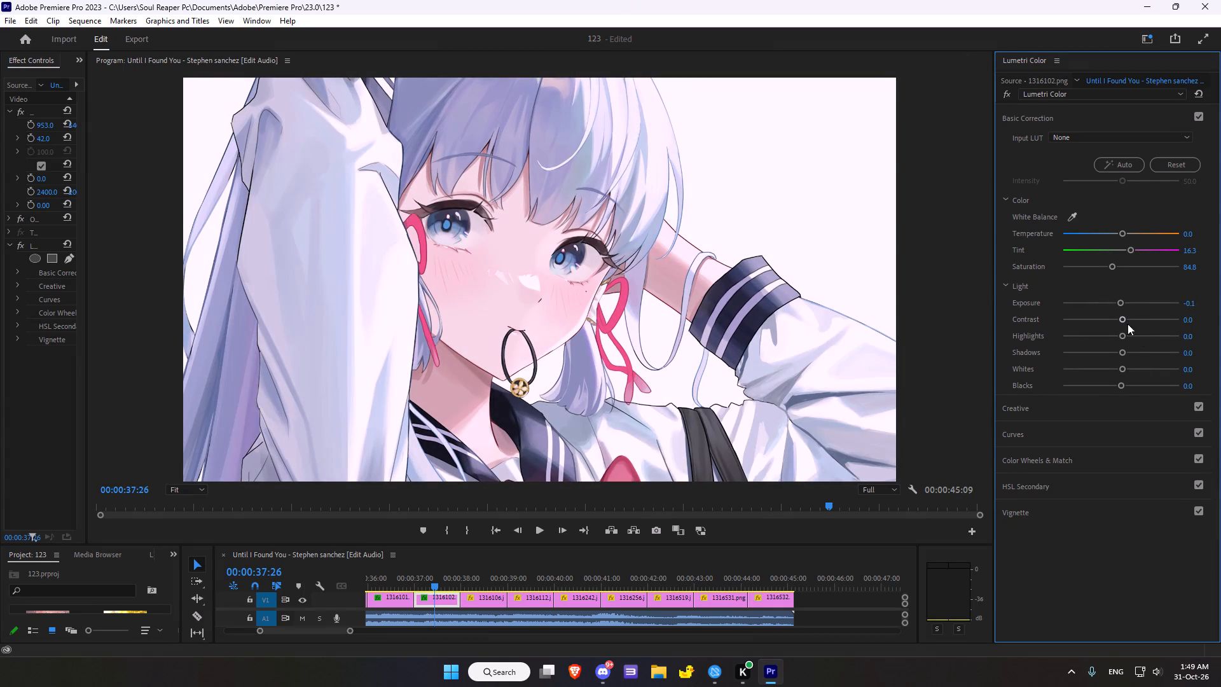
left_click(1127, 317)
left_click_drag(1125, 319, 1122, 321)
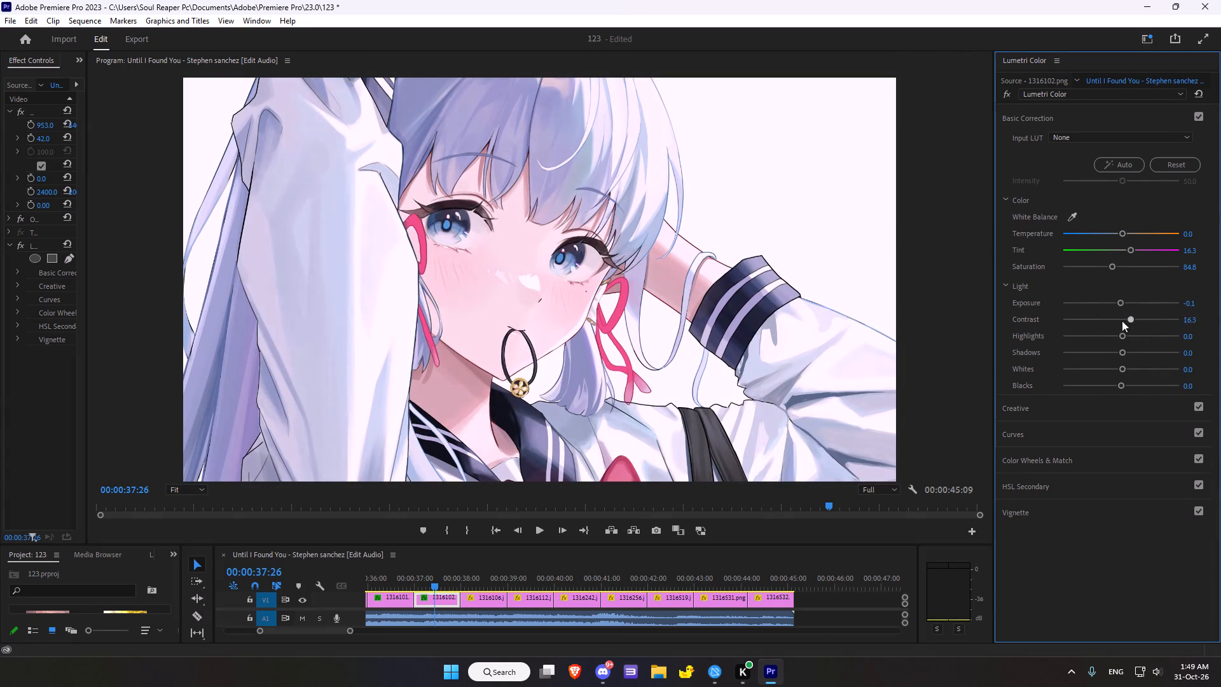
left_click_drag(1122, 321, 1149, 324)
left_click_drag(1149, 324, 1150, 330)
left_click_drag(1150, 330, 1133, 335)
Set the 1316102 clip's shadows to -51.1 and whites to -21.7, keeping blacks at 0.0.
left_click_drag(1121, 350, 1115, 349)
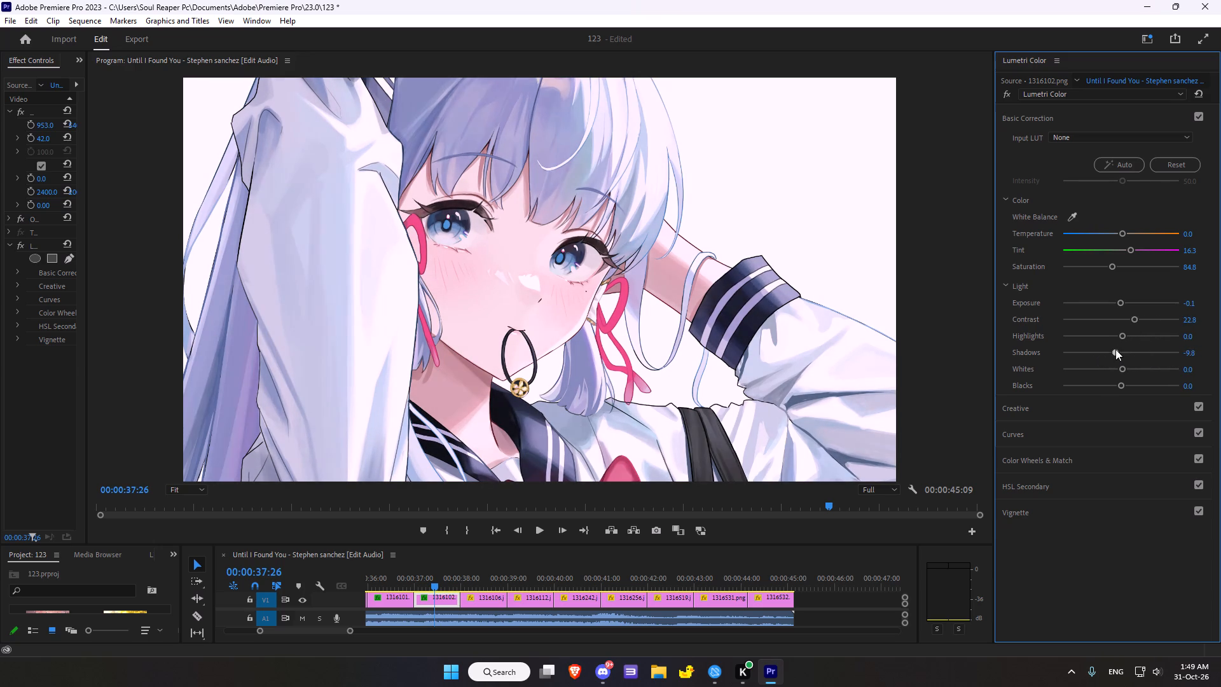
left_click_drag(1115, 349, 1090, 357)
left_click_drag(1122, 368, 1100, 369)
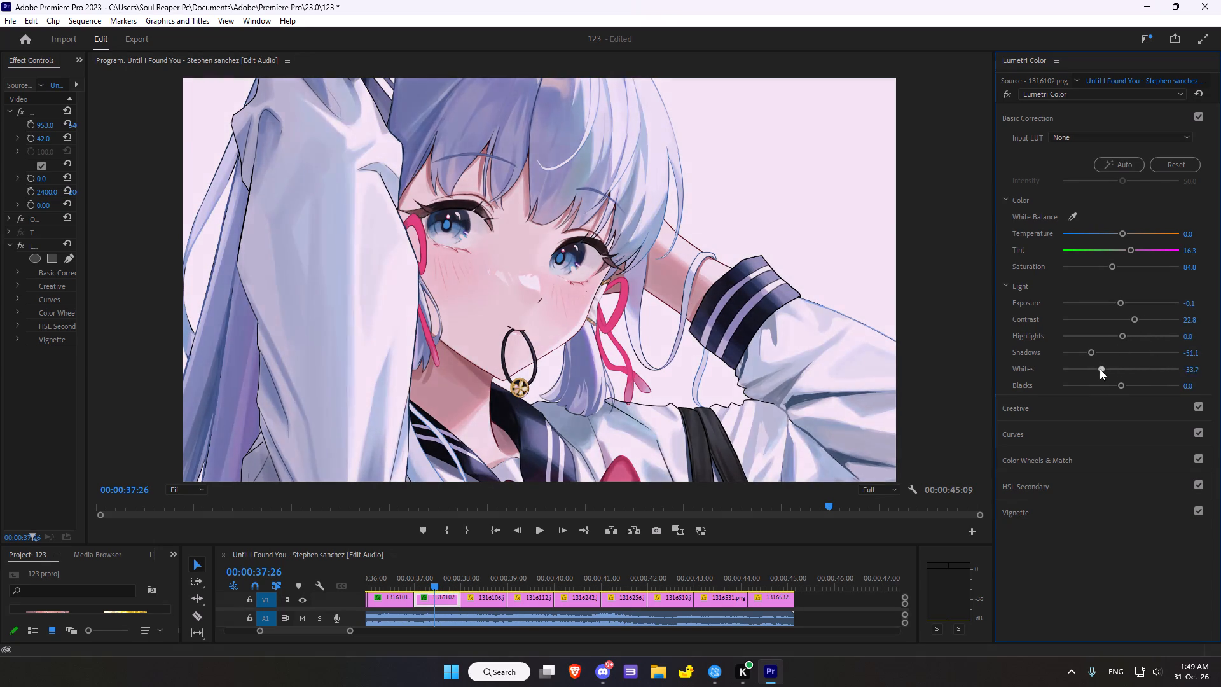
left_click_drag(1100, 369, 1107, 368)
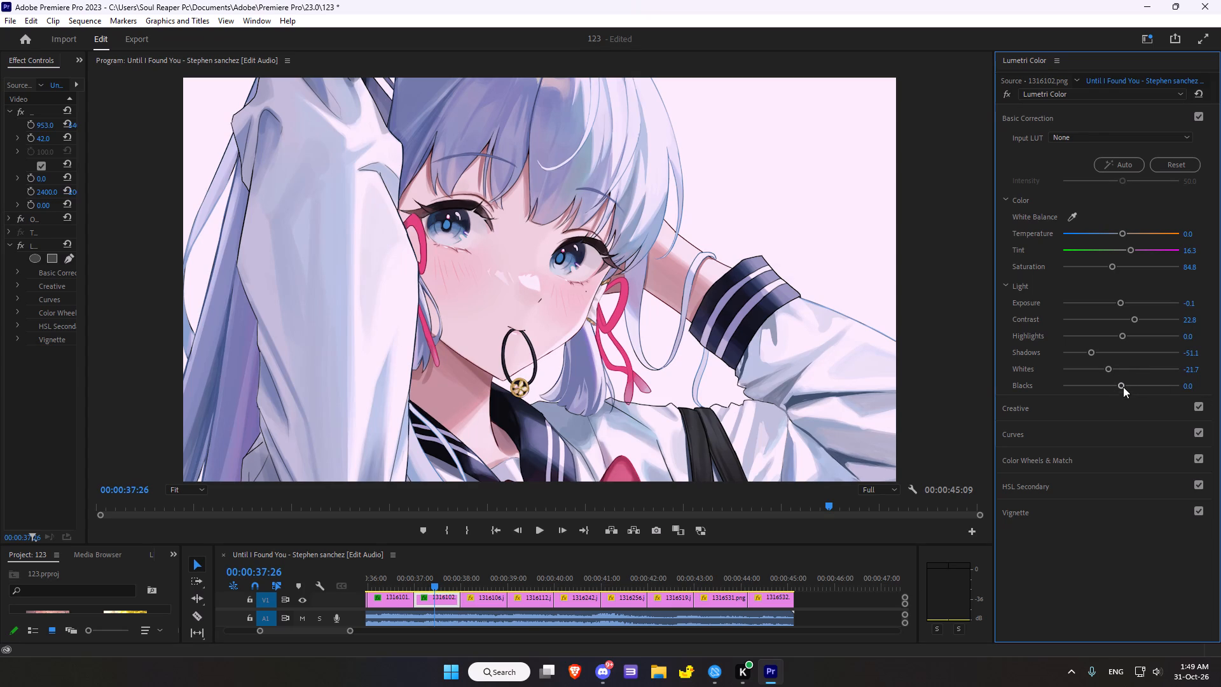
left_click(1123, 384)
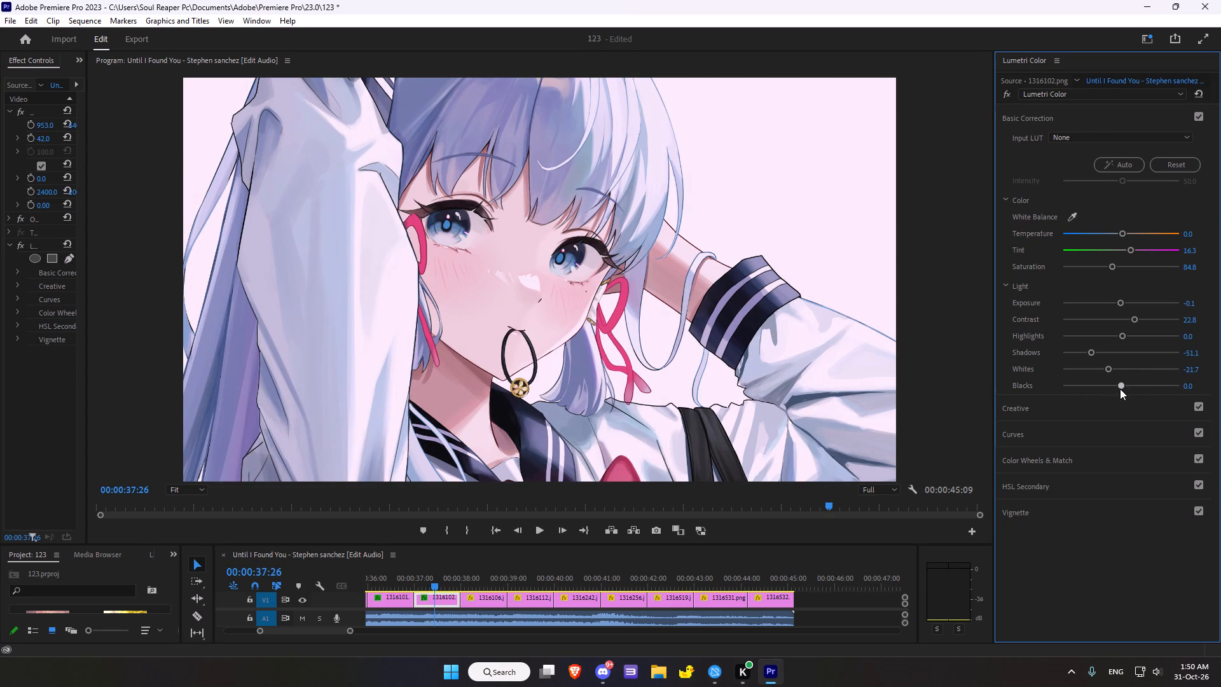
scroll(1118, 398, "down", 2)
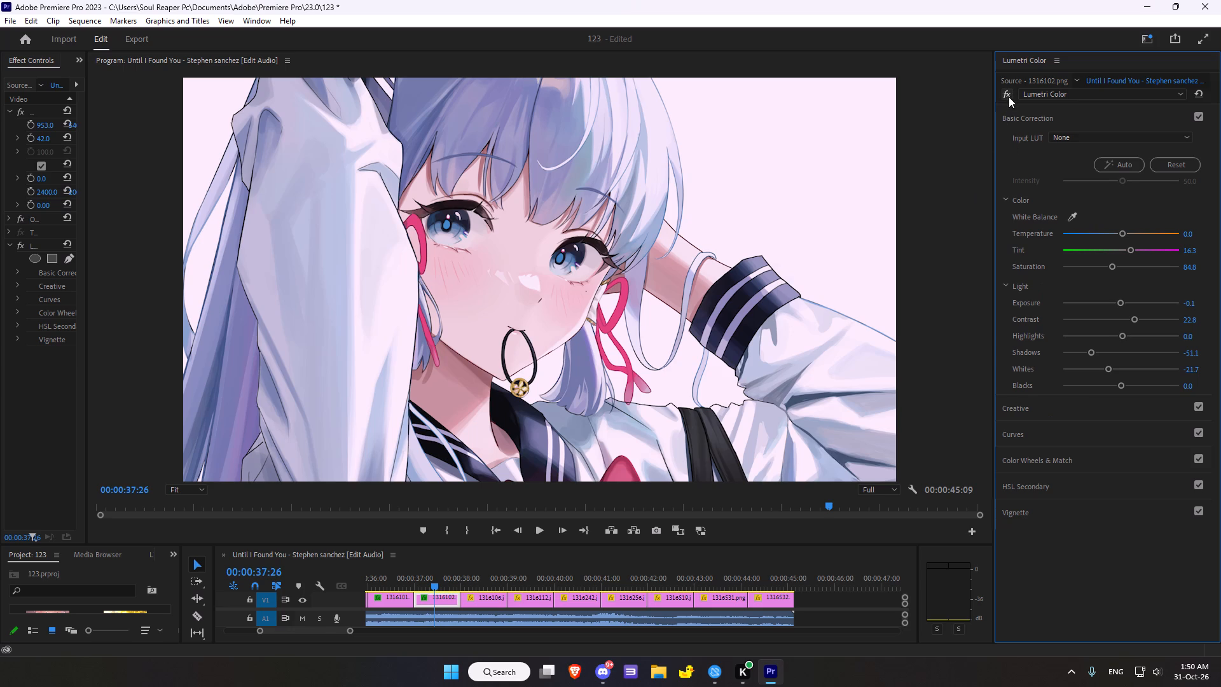
Compare the 1316102 clip with and without its Lumetri Color grade, leaving the effect enabled.
left_click(1009, 97)
left_click(1009, 97)
left_click(1009, 97)
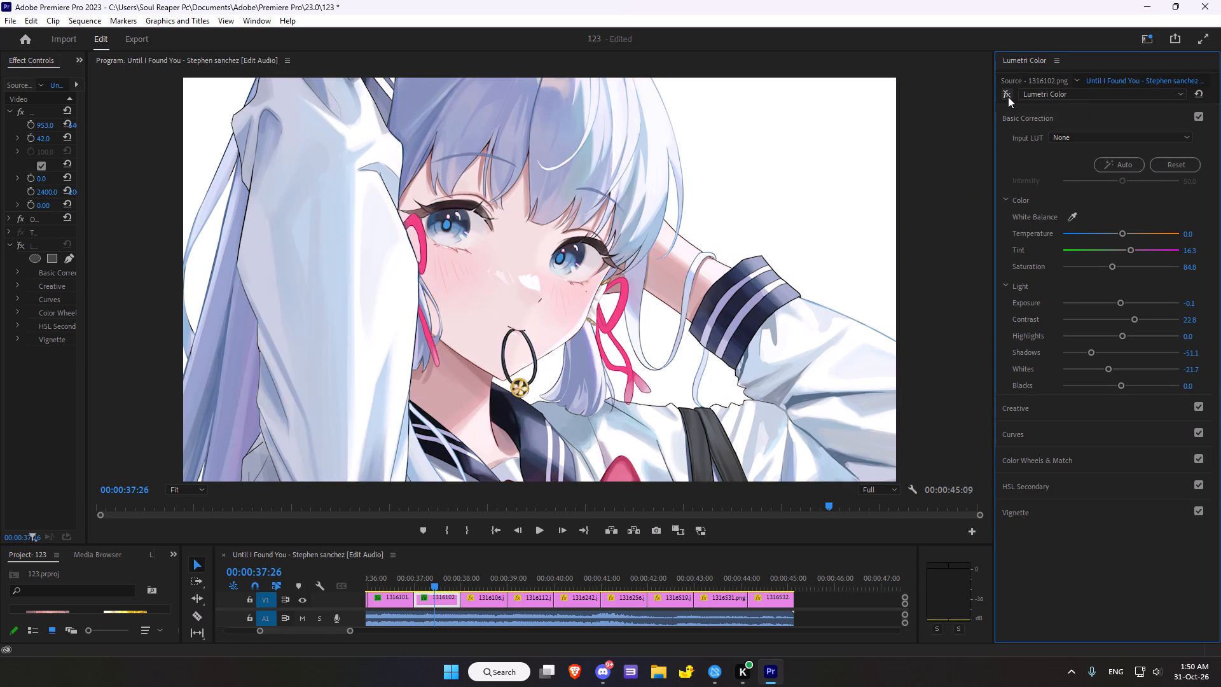
left_click(1006, 98)
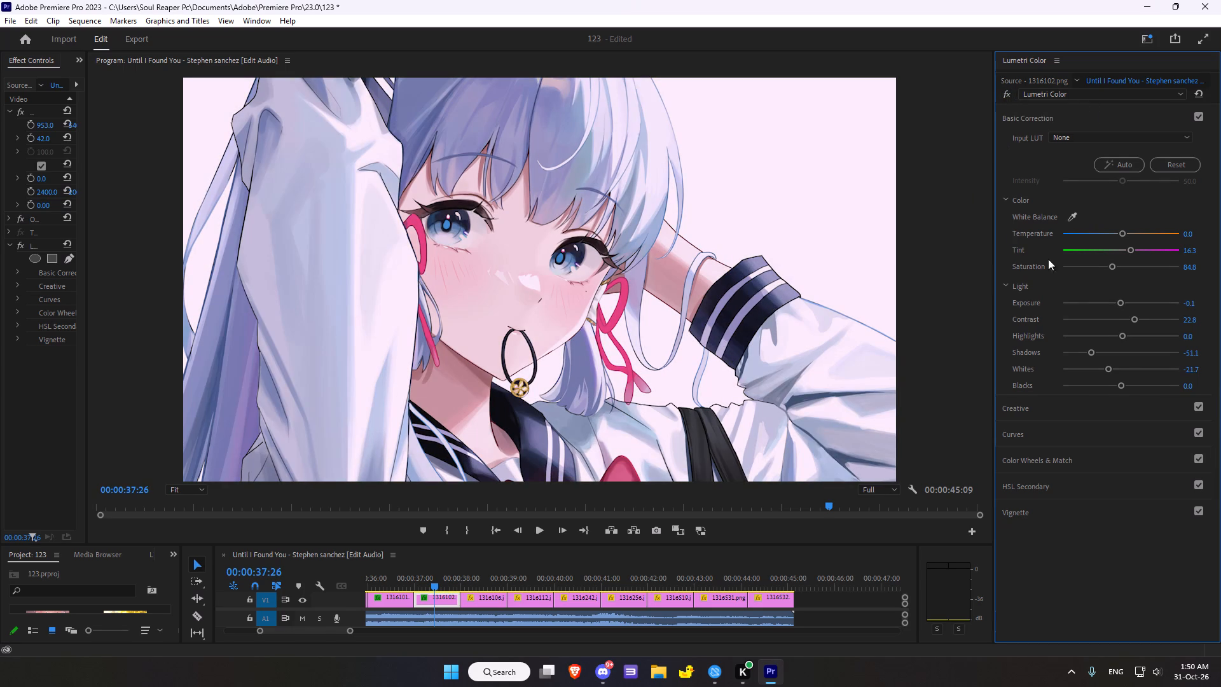
In the 1316102 clip's Creative adjustments, set sharpen to 100.0 and saturation to 125.0.
left_click(1049, 403)
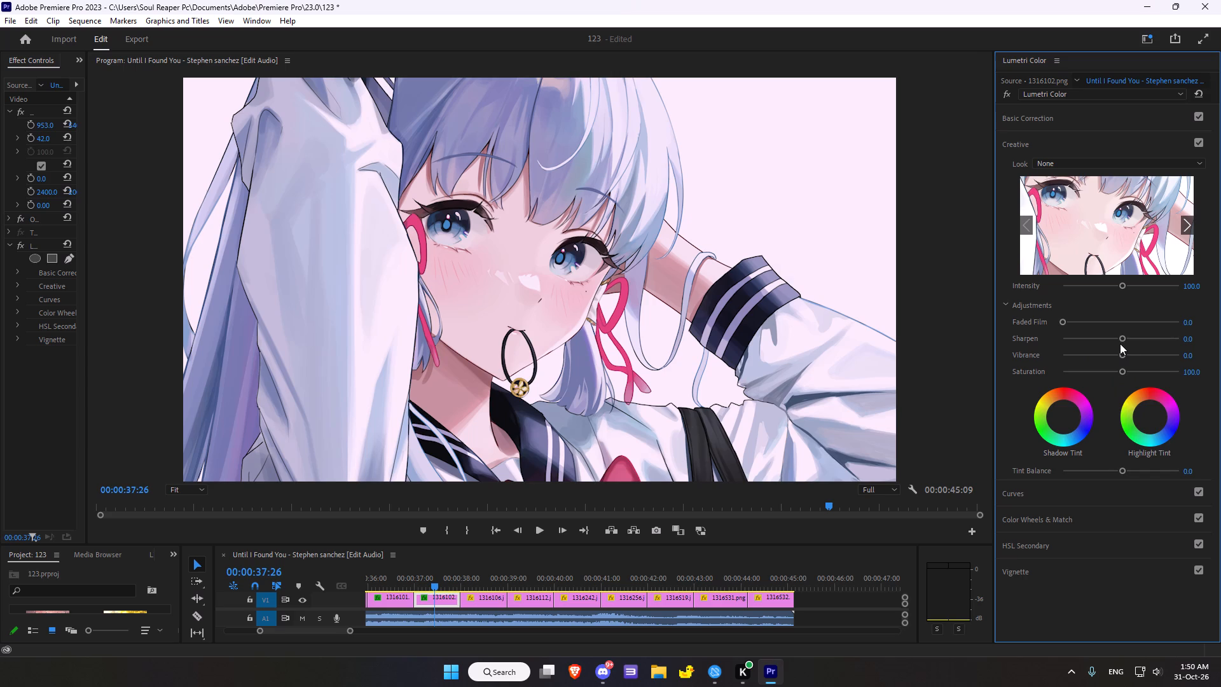
left_click_drag(1124, 339, 1218, 338)
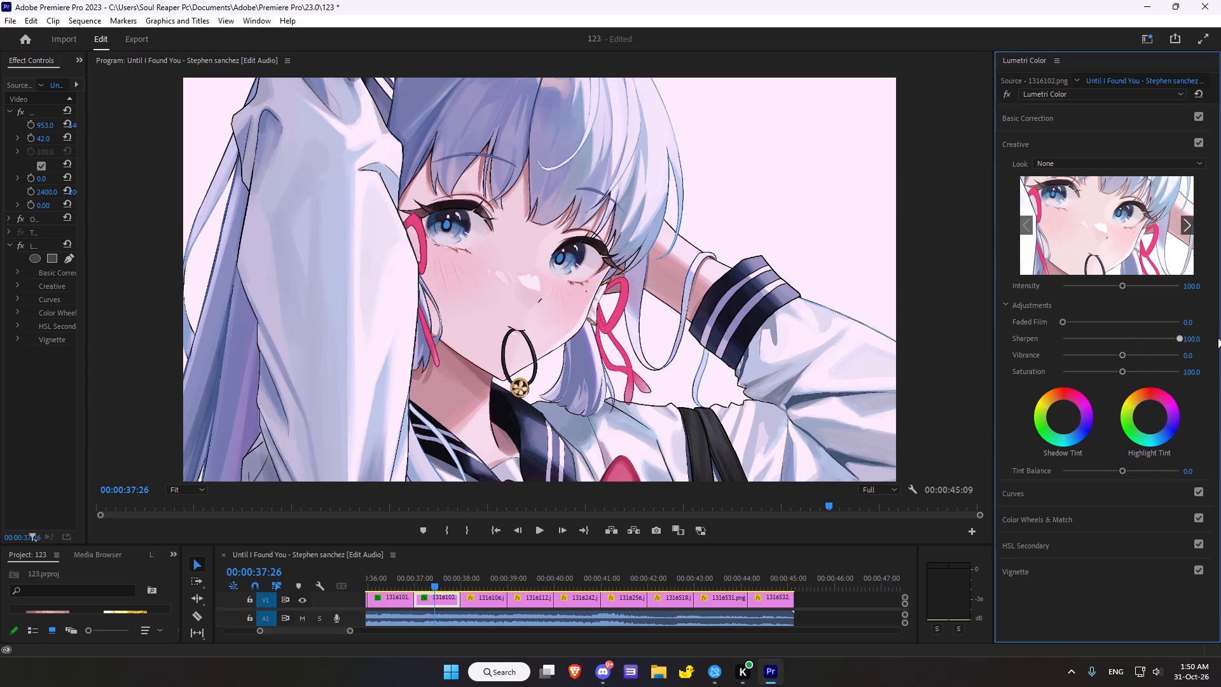
left_click_drag(1218, 338, 1192, 338)
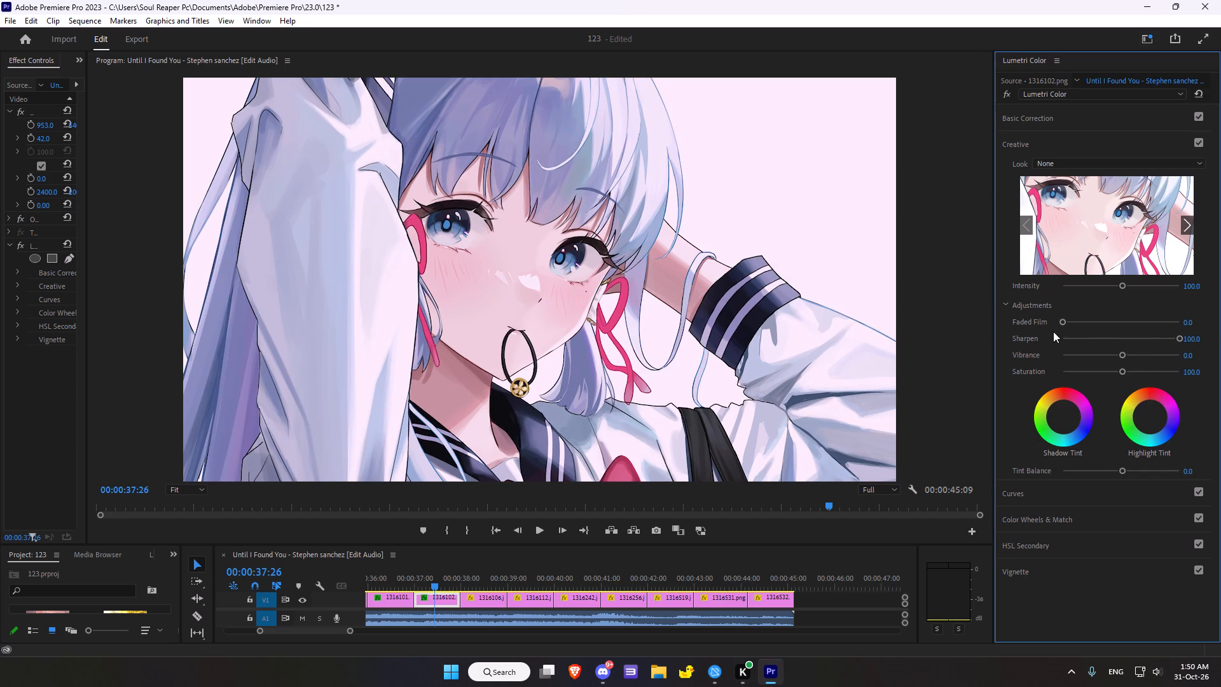
left_click_drag(1121, 370, 1130, 375)
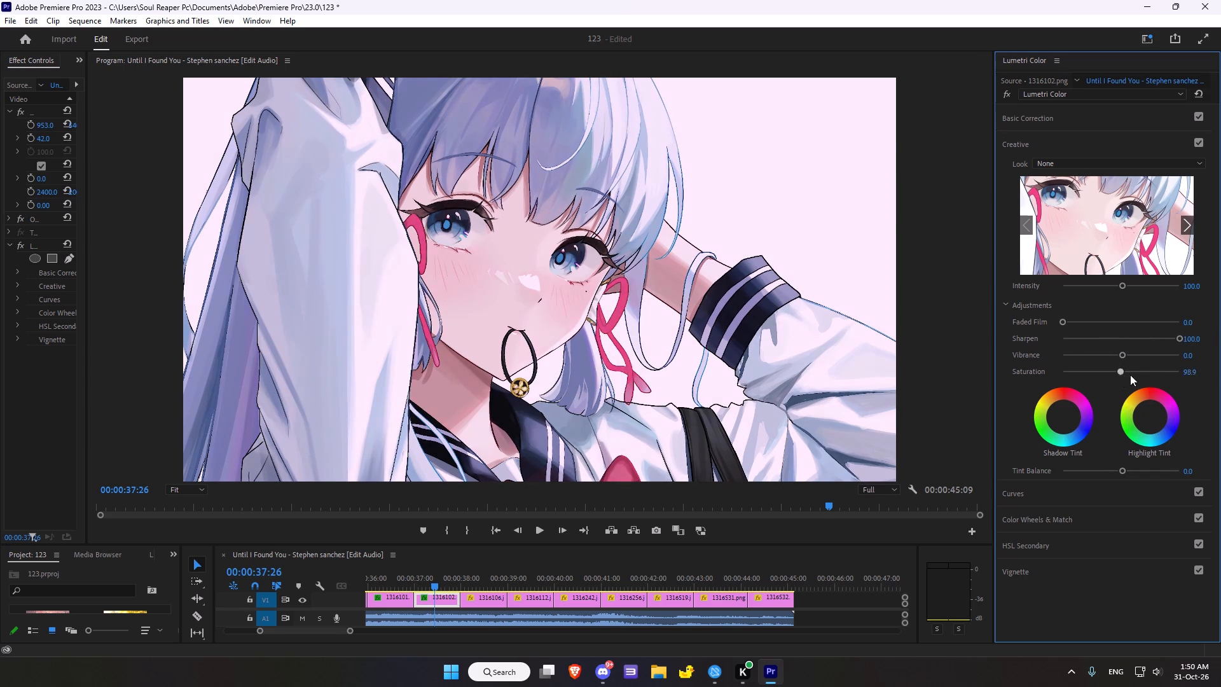
left_click_drag(1130, 375, 1126, 371)
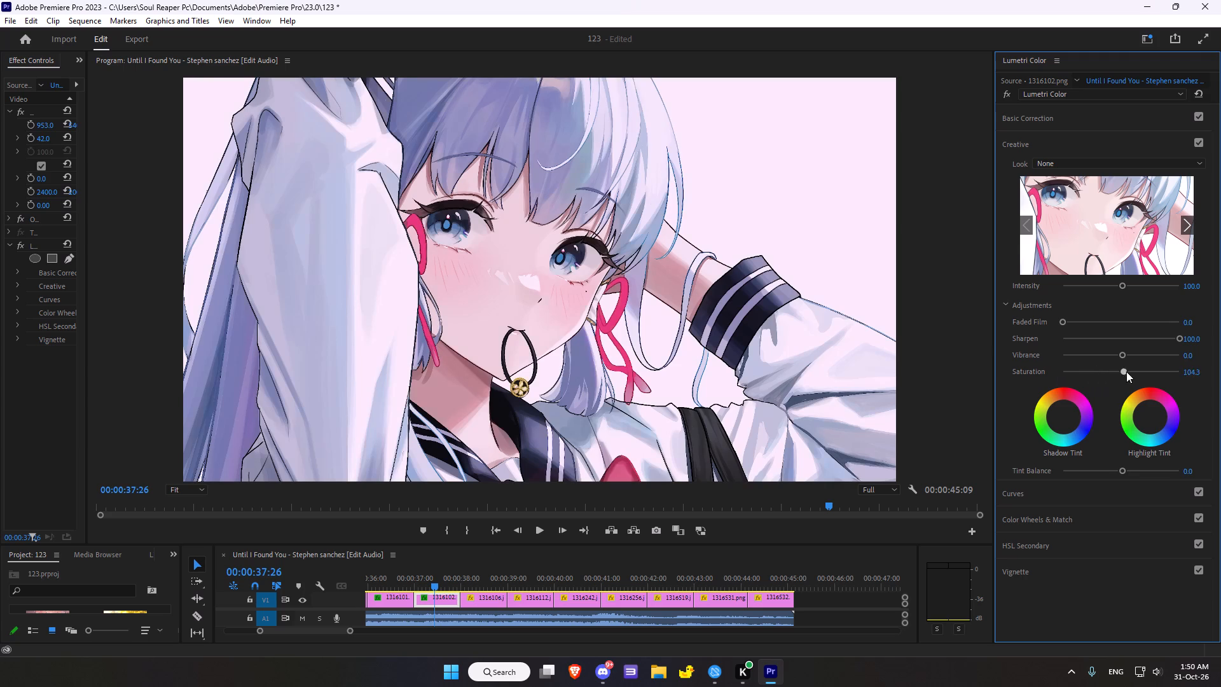
left_click_drag(1126, 371, 1148, 368)
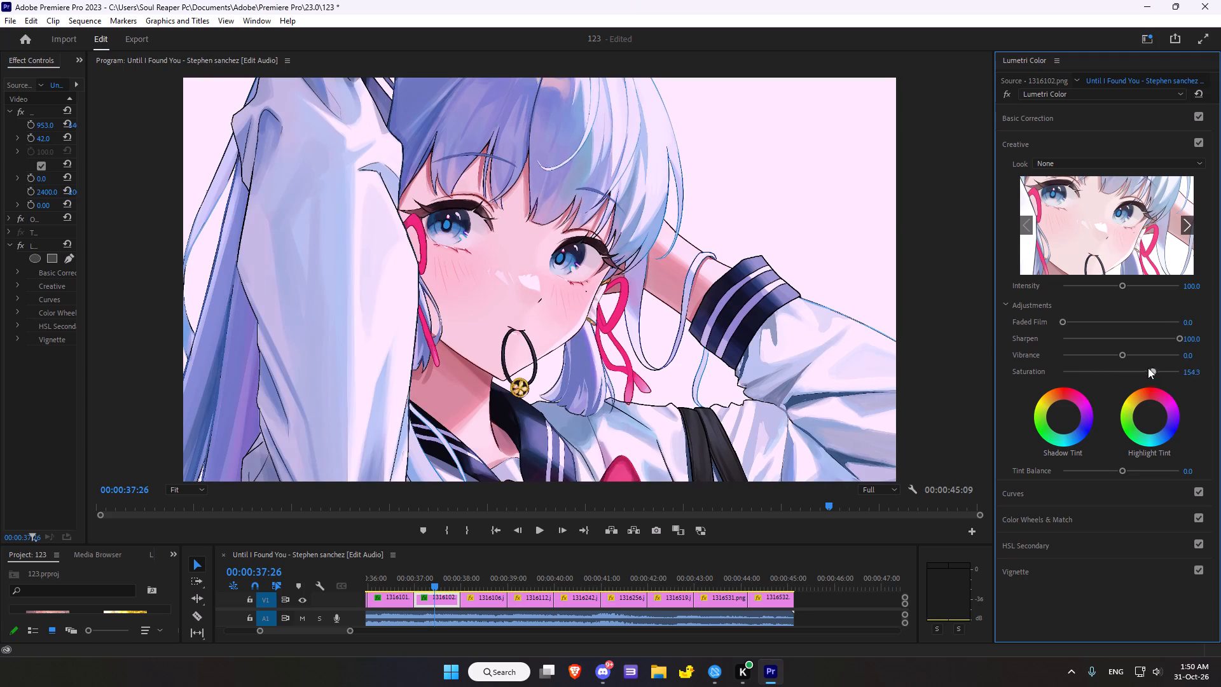
left_click_drag(1148, 368, 1135, 372)
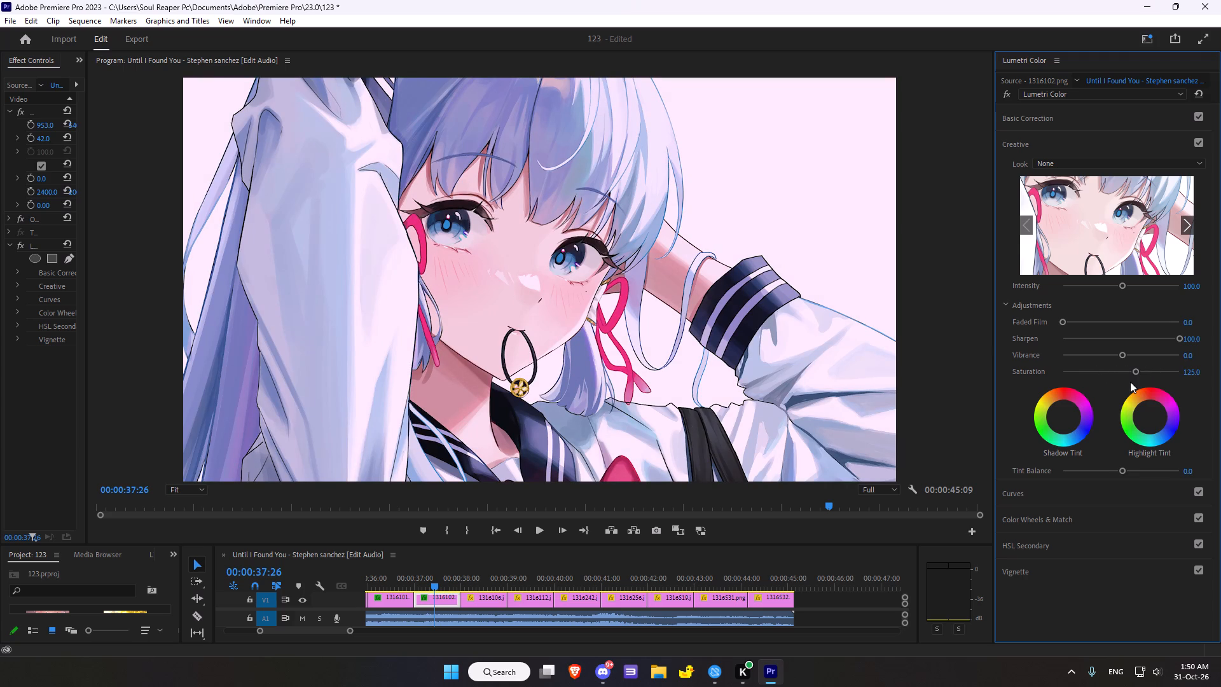
Add a midpoint to the 1316102 clip's white RGB curve and pull it slightly below the diagonal to darken the midtones.
scroll(1130, 382, "down", 8)
scroll(1129, 382, "up", 3)
scroll(1129, 382, "down", 2)
scroll(1094, 503, "down", 1)
left_click(1015, 491)
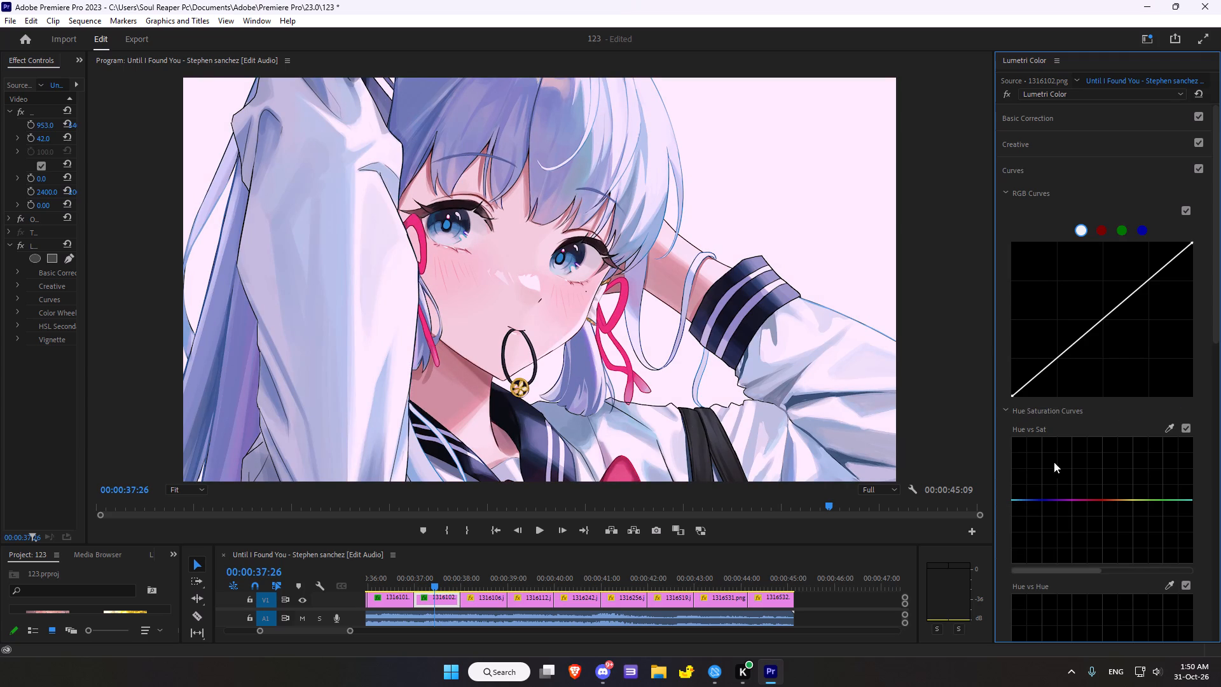
left_click(1099, 321)
left_click_drag(1098, 320, 1111, 318)
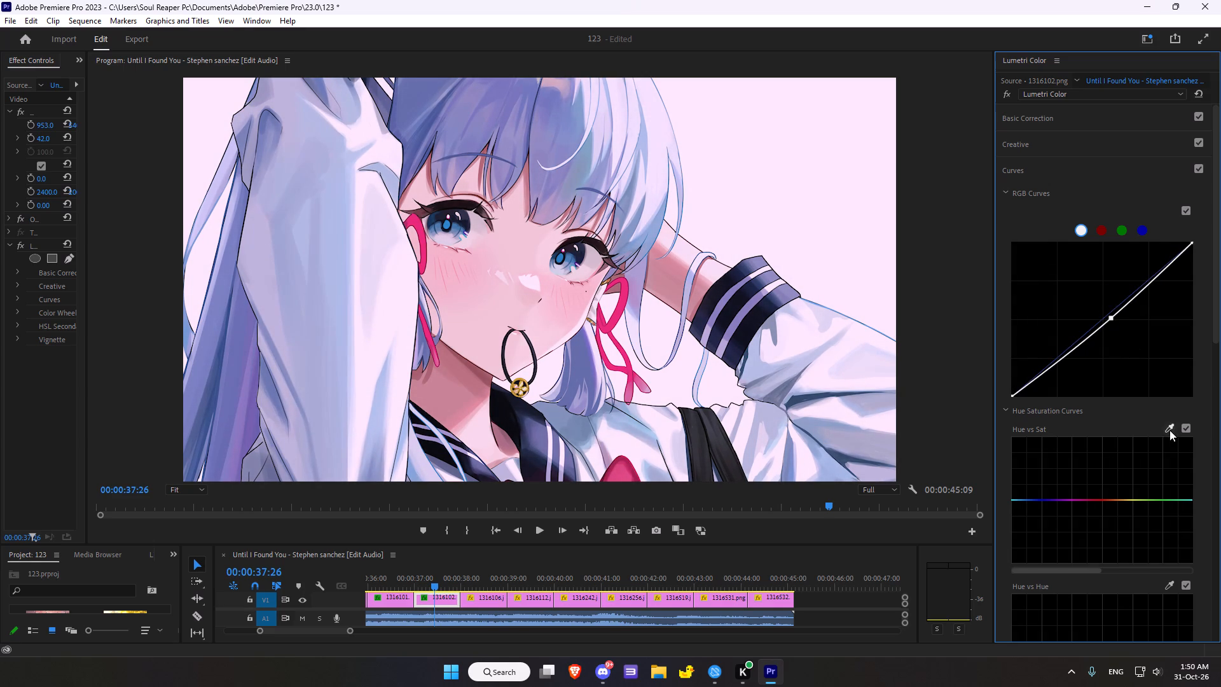
Sample the pink ribbon for the Hue vs Sat curve and lower the saturation of that pink-red hue.
left_click(1169, 430)
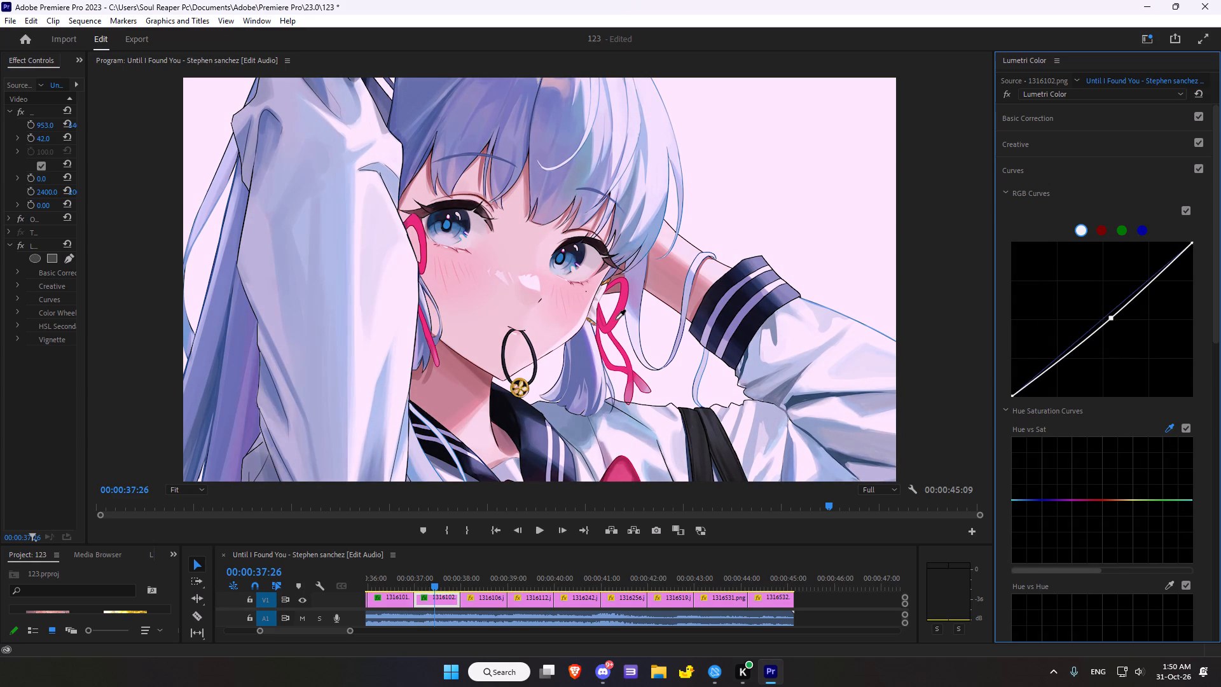
left_click(616, 319)
left_click_drag(1091, 500, 1093, 508)
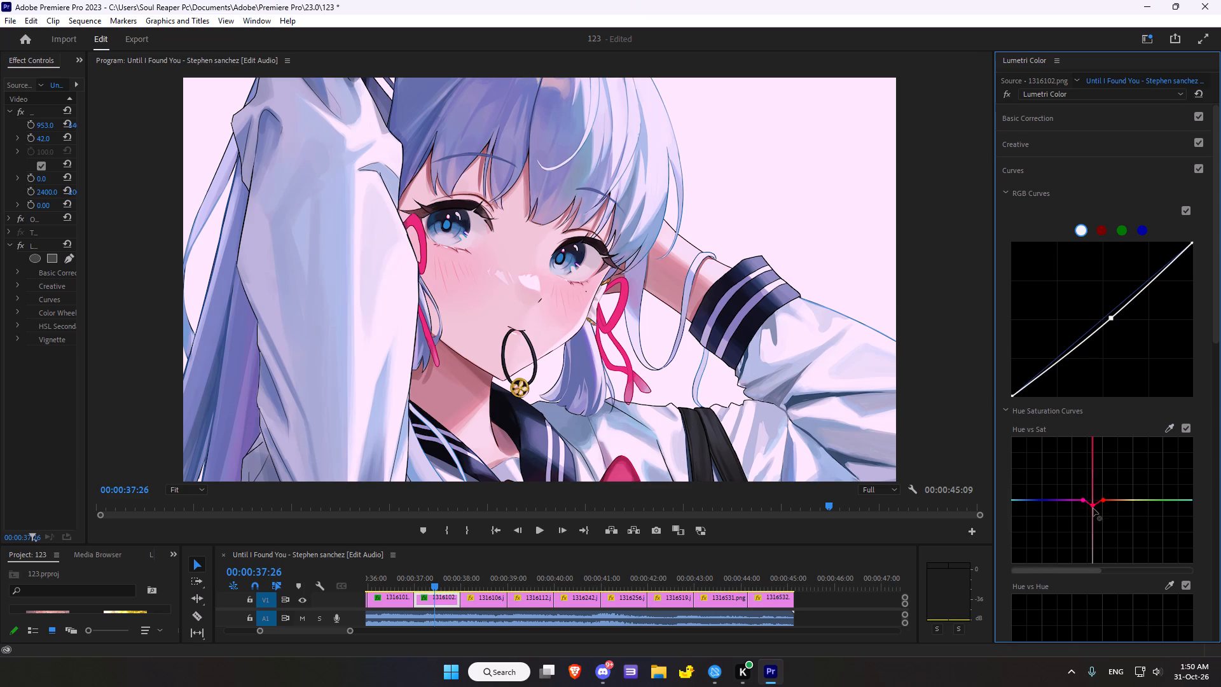
left_click_drag(1093, 508, 1093, 520)
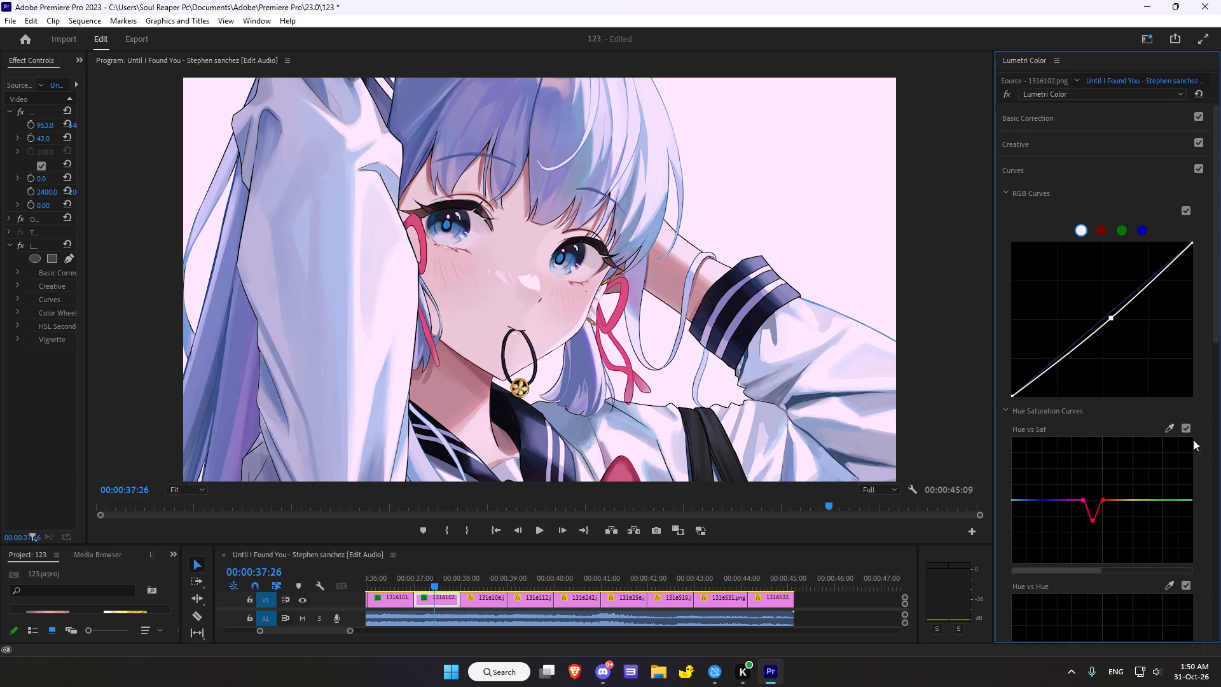
Sample the face's skin tone for the Hue vs Sat curve and slightly lower the saturation of its orange-red hue.
left_click(1165, 429)
left_click(522, 243)
left_click(1105, 503)
Examine the Hue vs Hue, Hue vs Luma and Luma vs Sat curves of the 1316102 clip.
scroll(906, 386, "down", 2)
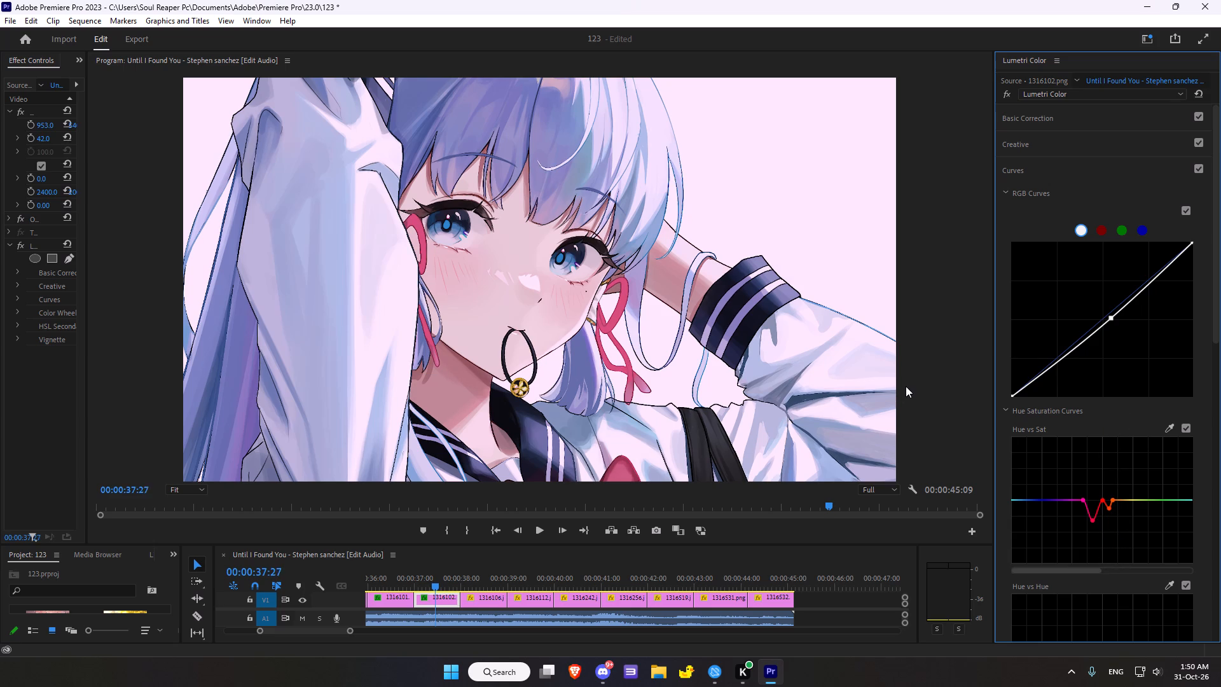
scroll(906, 386, "down", 4)
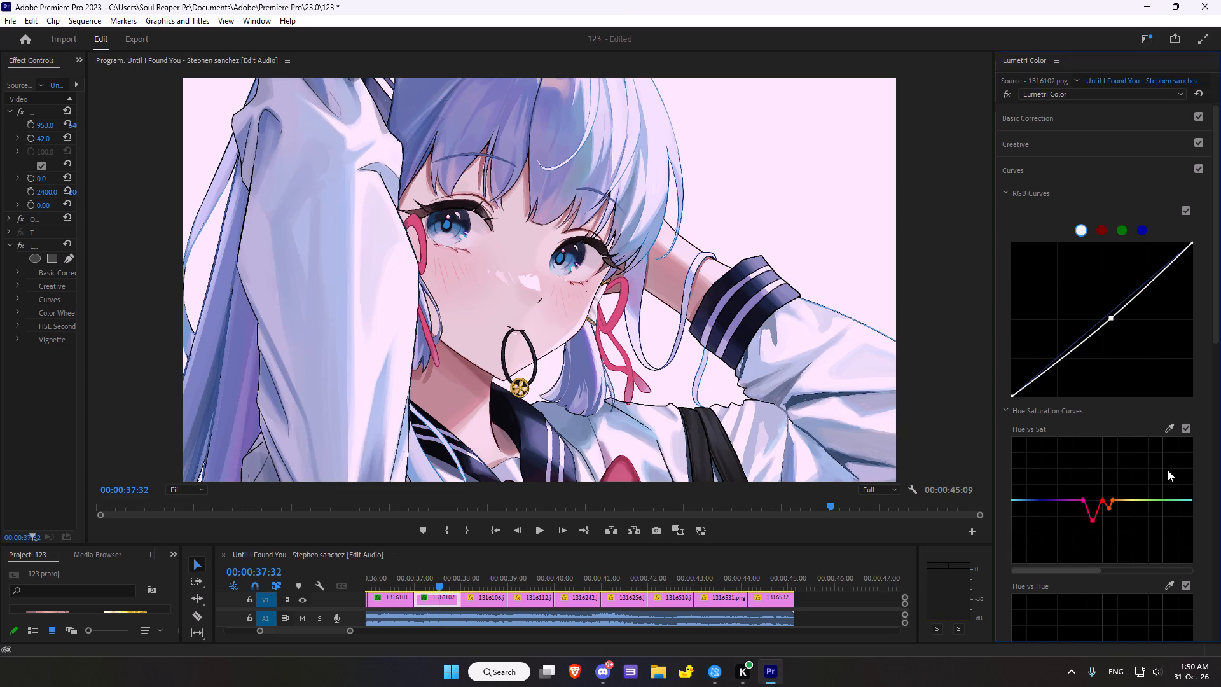
scroll(1162, 473, "down", 8)
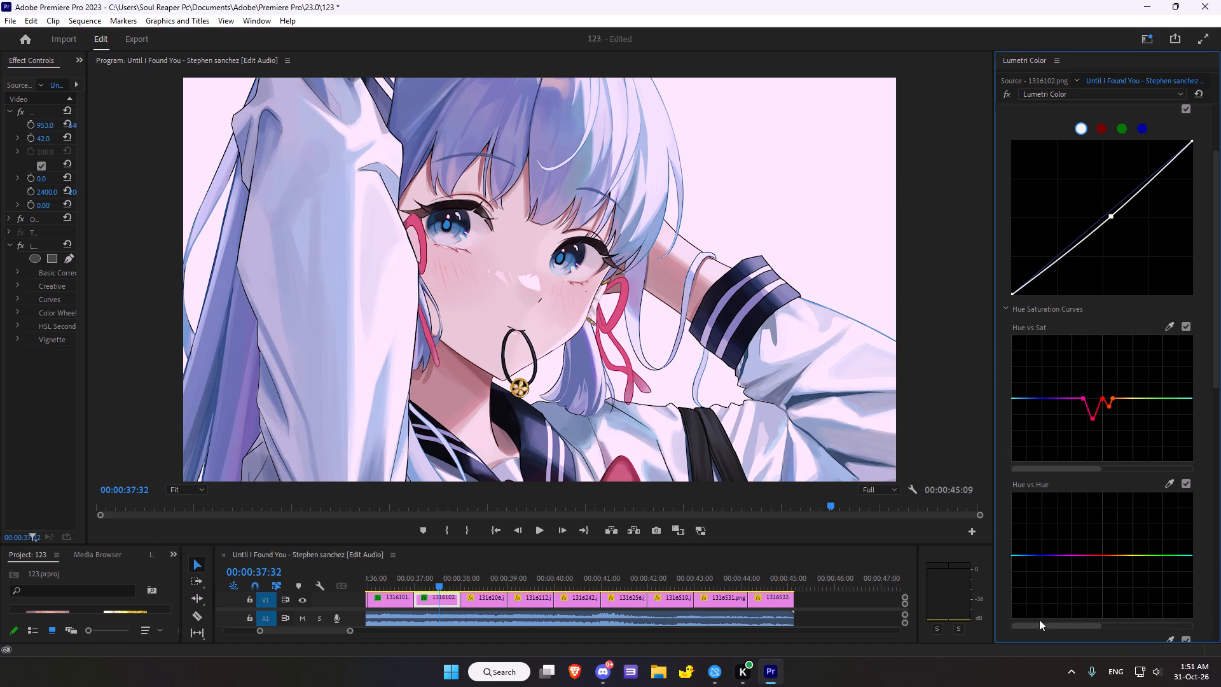
scroll(1108, 409, "down", 6)
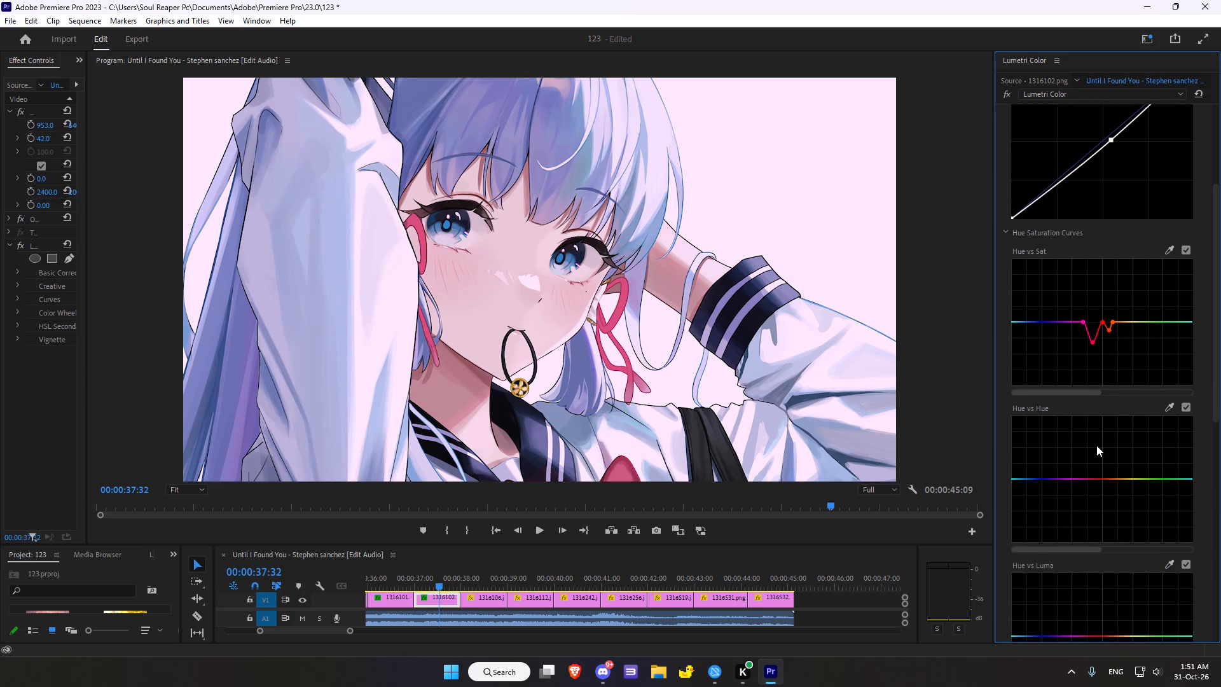
scroll(1103, 463, "down", 16)
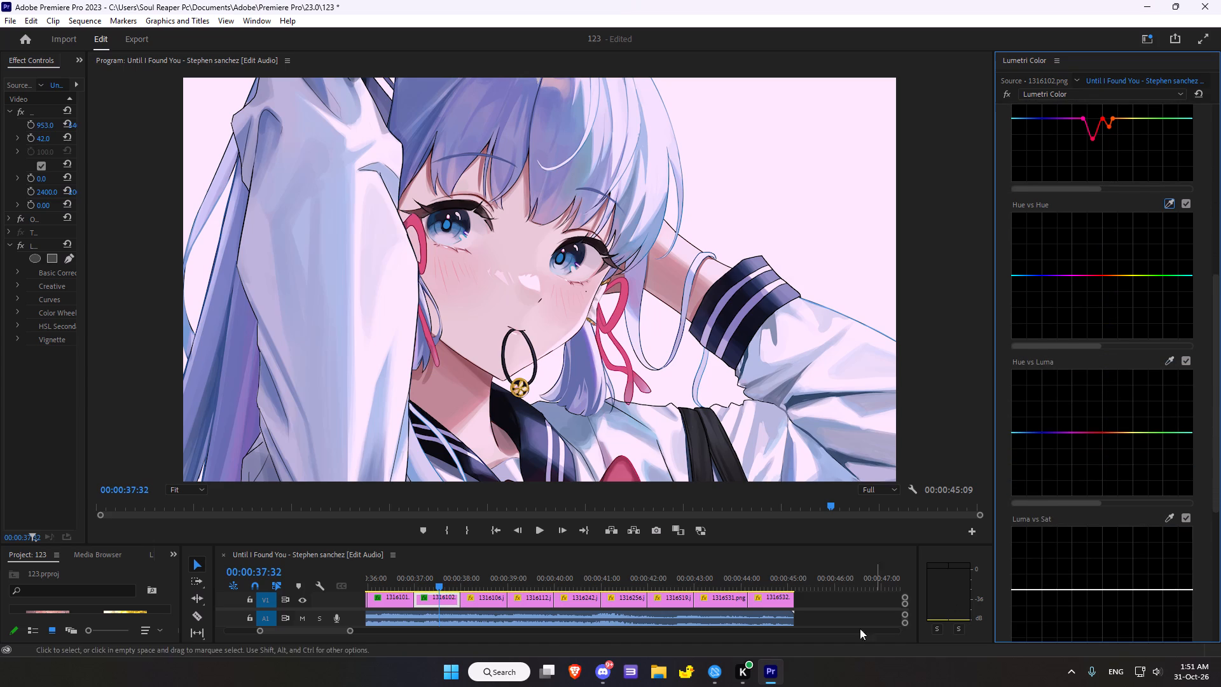
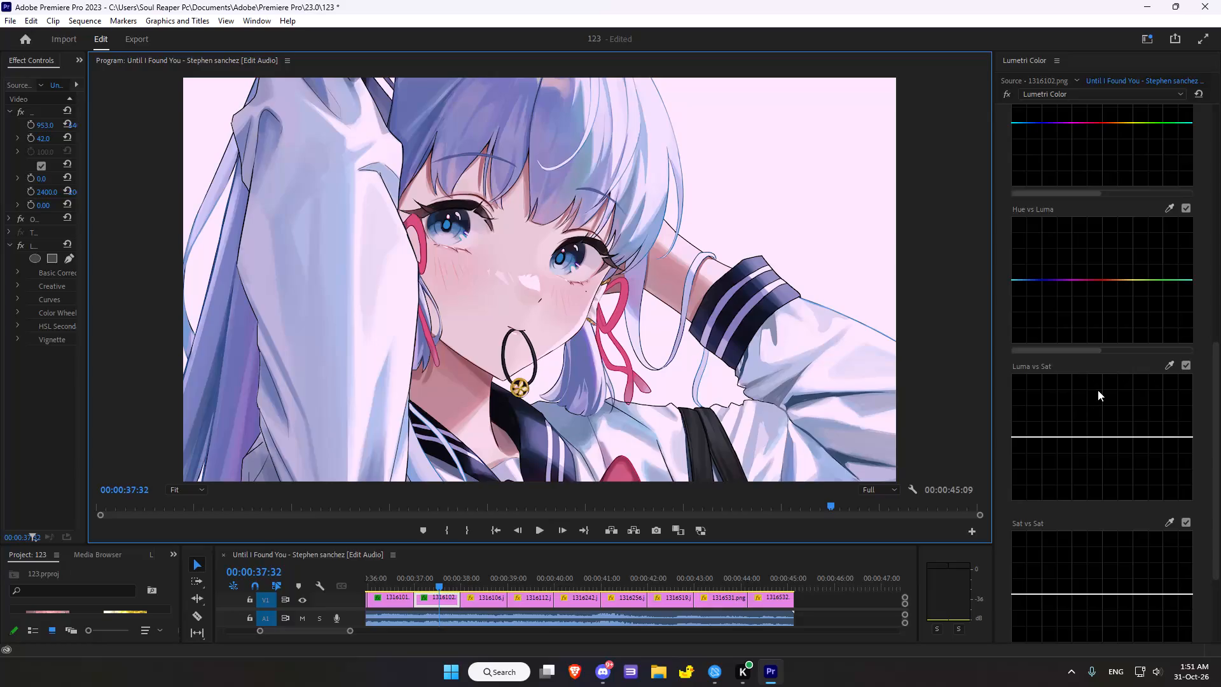
Give the 1316102 clip a vignette with amount -3.0, midpoint 29.3, roundness 51.1 and feather 38.6.
scroll(1079, 390, "down", 14)
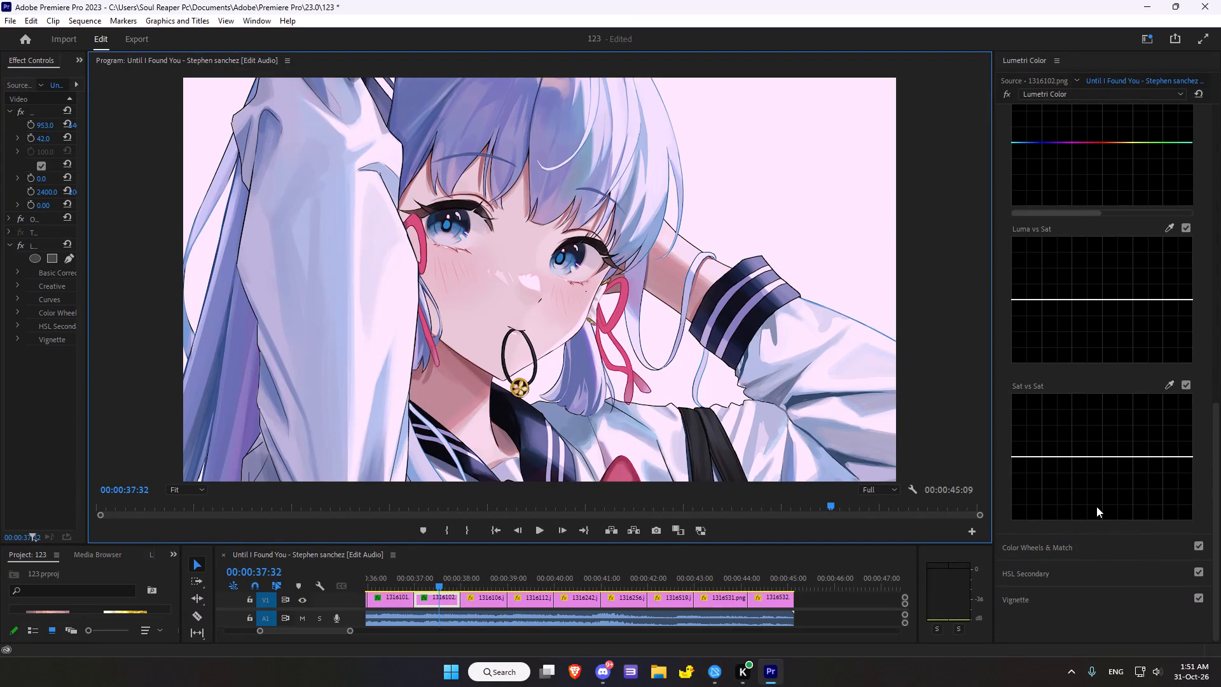
scroll(1096, 506, "down", 7)
left_click(1031, 595)
left_click(1016, 599)
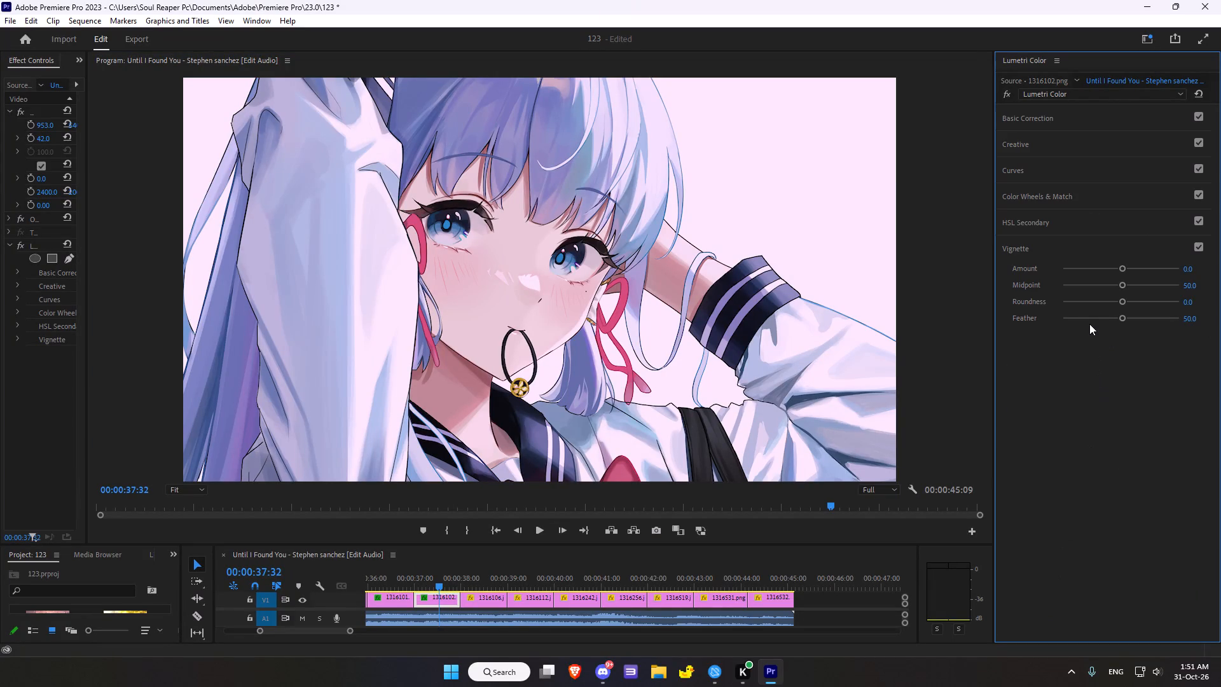
scroll(1123, 267, "down", 6)
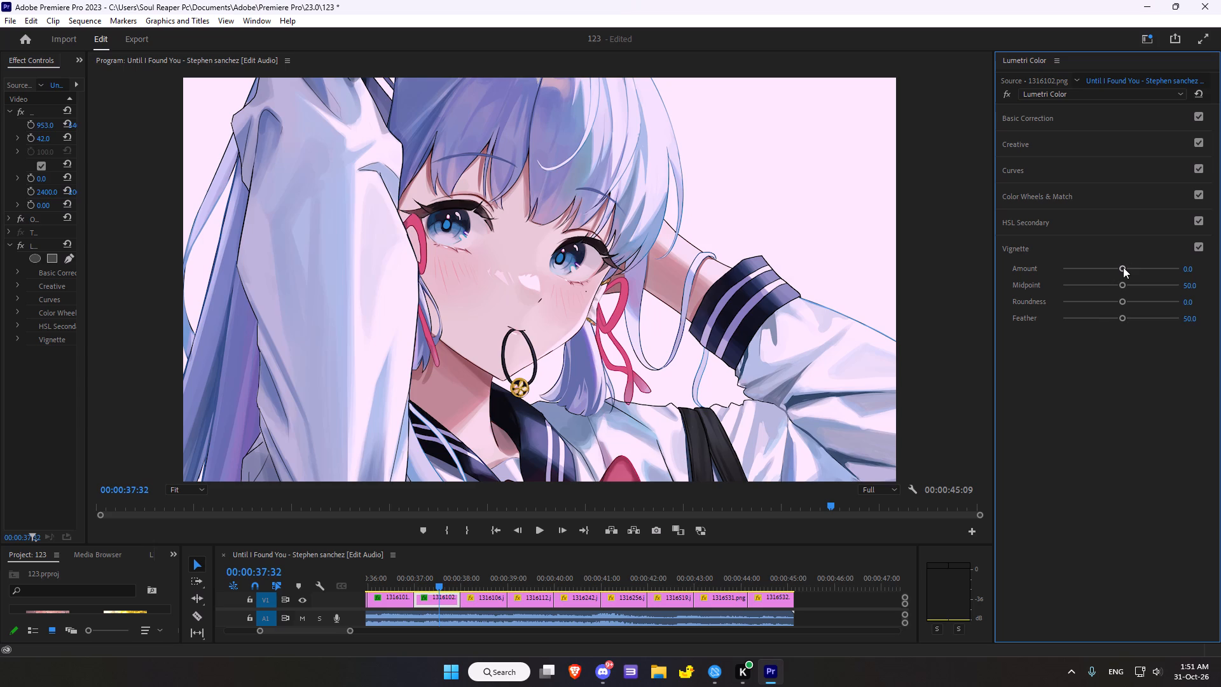
left_click(1123, 267)
left_click_drag(1122, 268, 1054, 272)
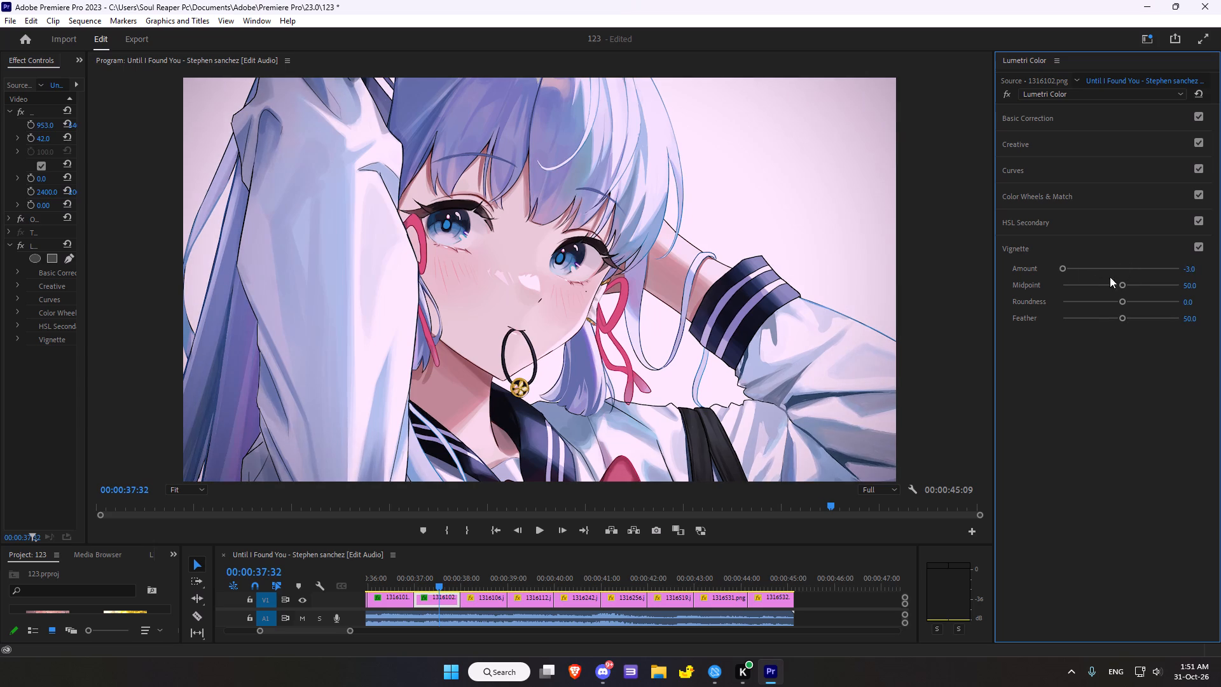
left_click_drag(1120, 285, 1096, 288)
left_click_drag(1119, 300, 1150, 294)
left_click_drag(1124, 319, 1107, 320)
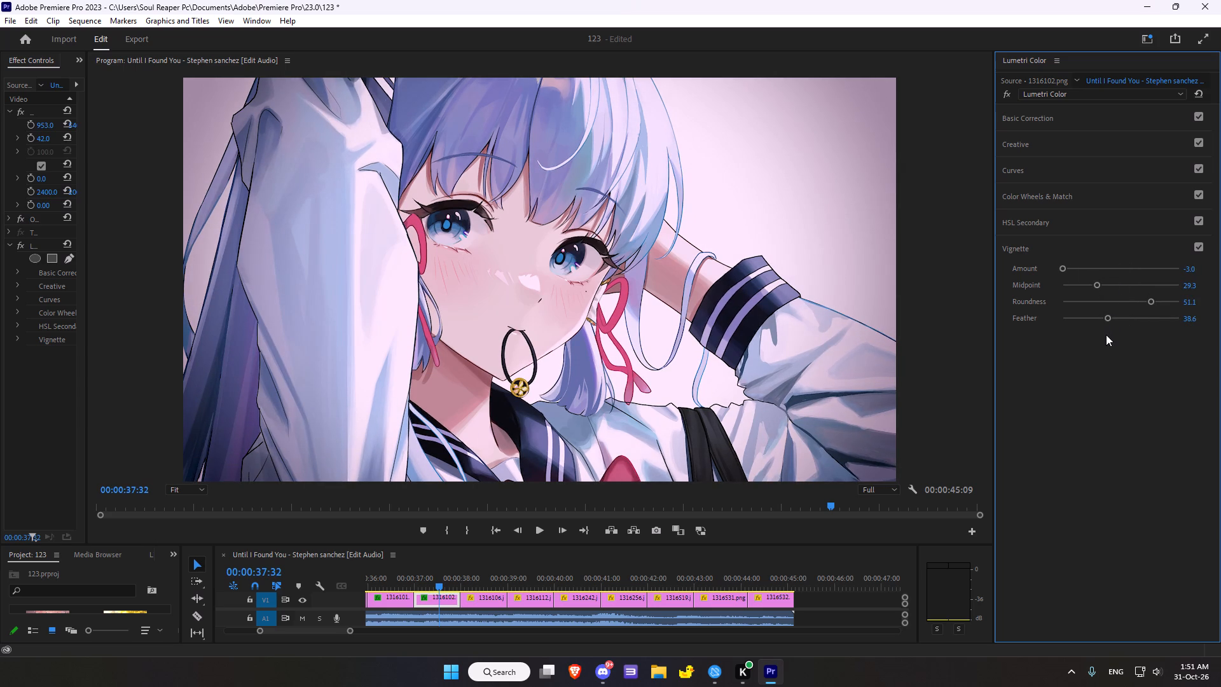
Compare the 1316102 clip with and without its Lumetri Color grade.
scroll(1098, 361, "down", 7)
scroll(580, 559, "down", 9)
scroll(543, 569, "up", 6)
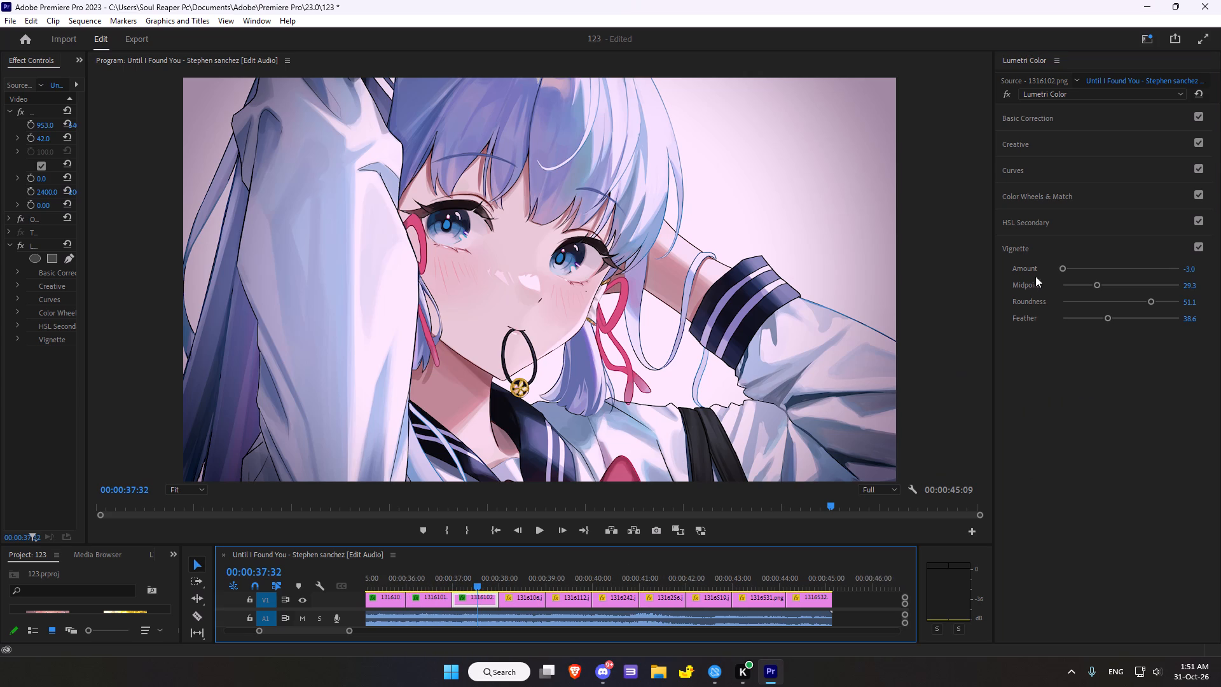
left_click(1007, 90)
left_click(1007, 91)
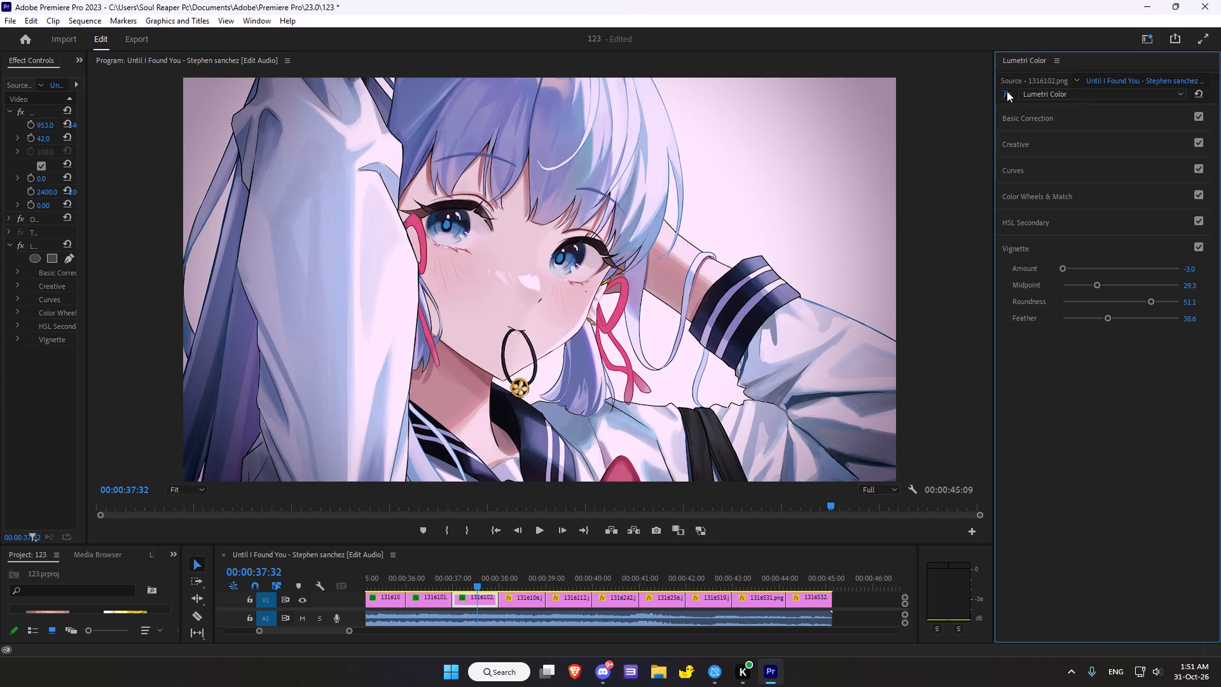
left_click(1007, 91)
left_click(1007, 91)
Move on to the 1316106.jpg clip and set its basic correction temperature to 10.9, tint to -1.1 and saturation to 147.8.
scroll(543, 508, "down", 7)
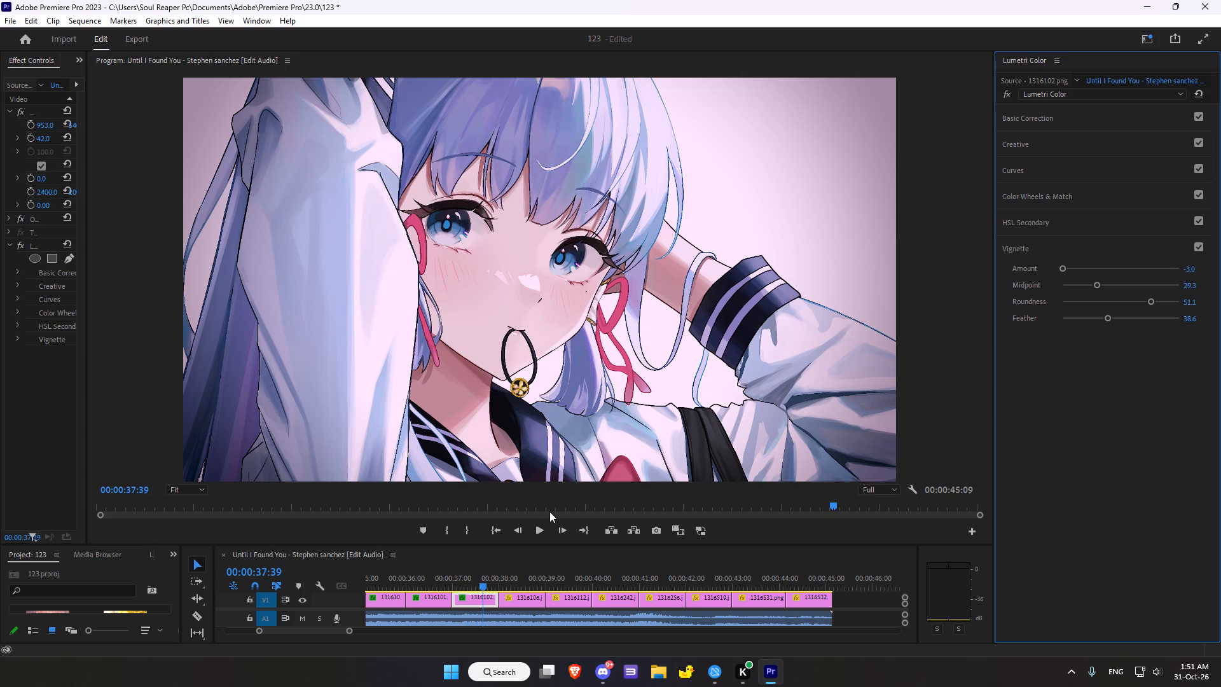
scroll(550, 511, "down", 10)
scroll(550, 504, "down", 16)
scroll(550, 504, "down", 6)
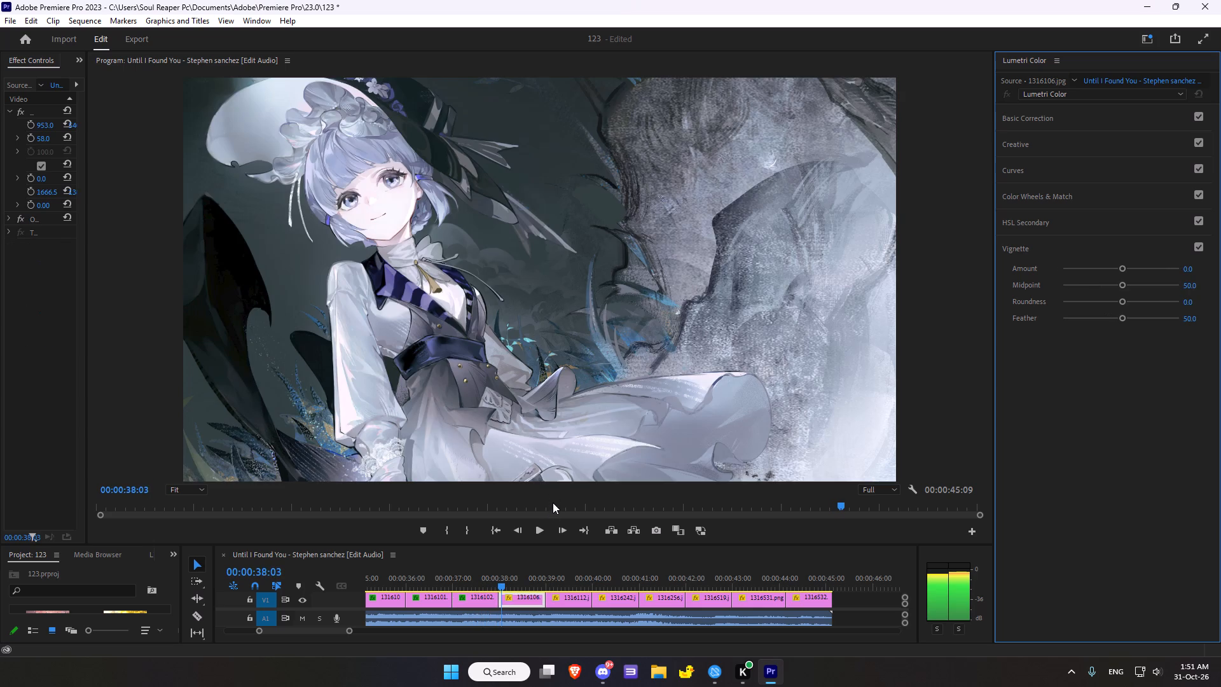
scroll(553, 503, "down", 6)
scroll(553, 503, "down", 15)
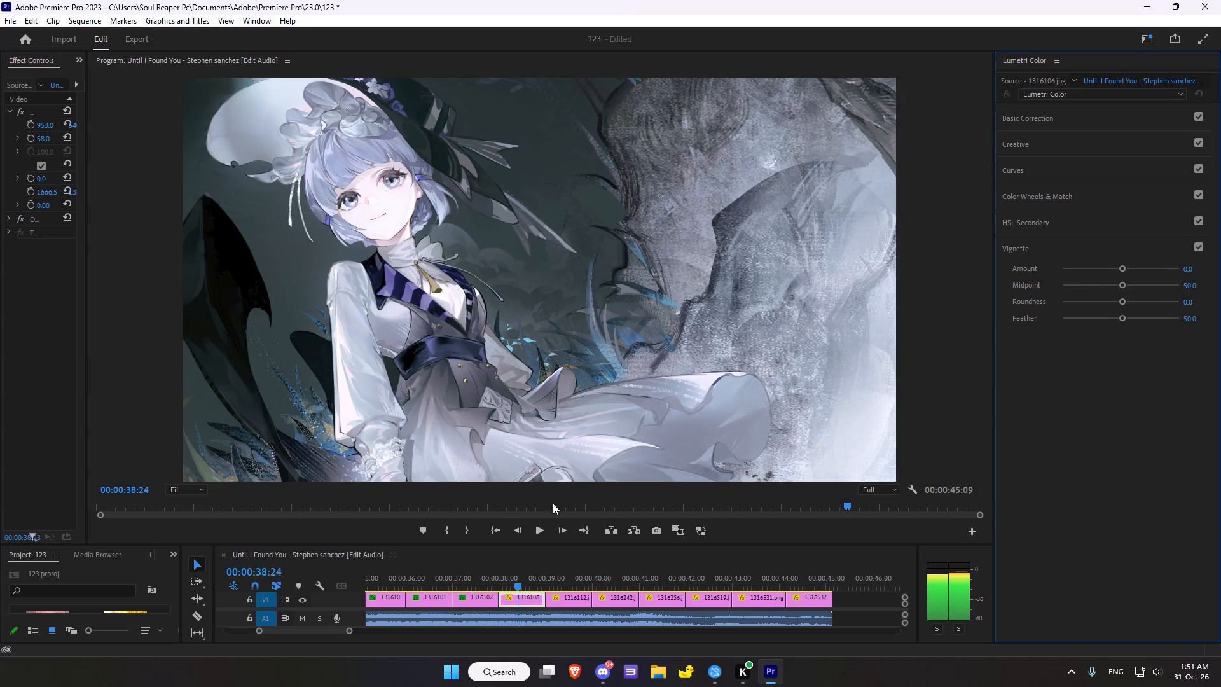
scroll(553, 503, "down", 2)
scroll(553, 503, "up", 3)
scroll(553, 504, "down", 4)
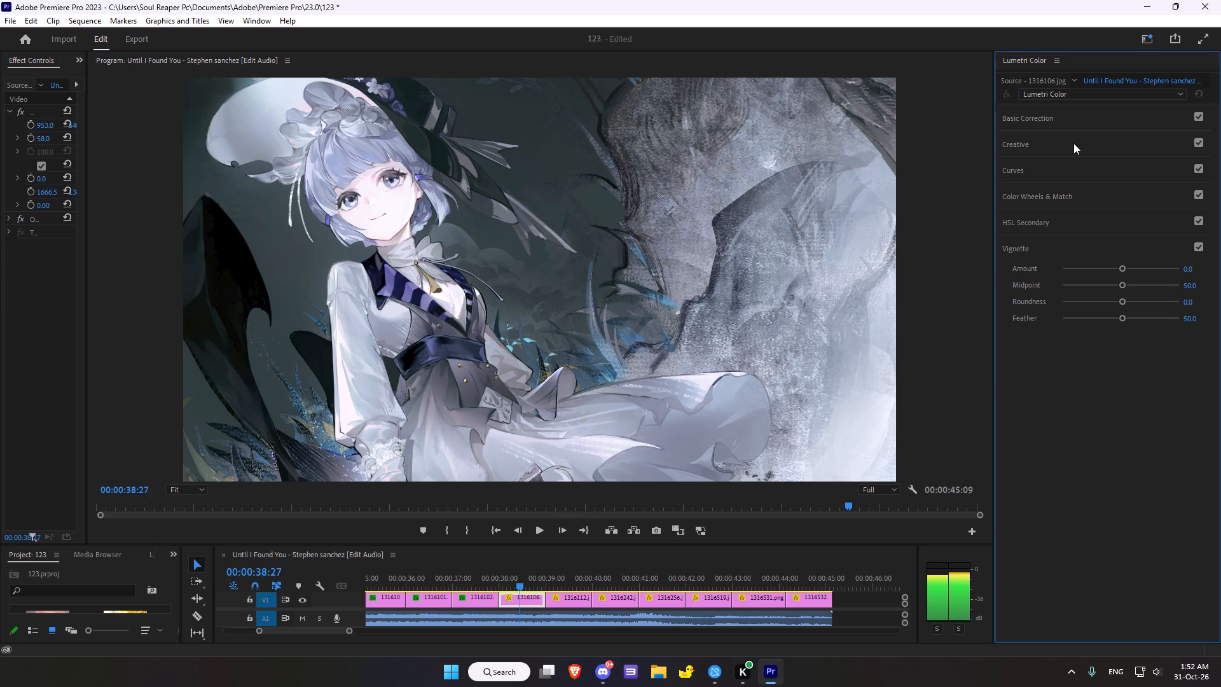
left_click(1073, 143)
left_click(1060, 114)
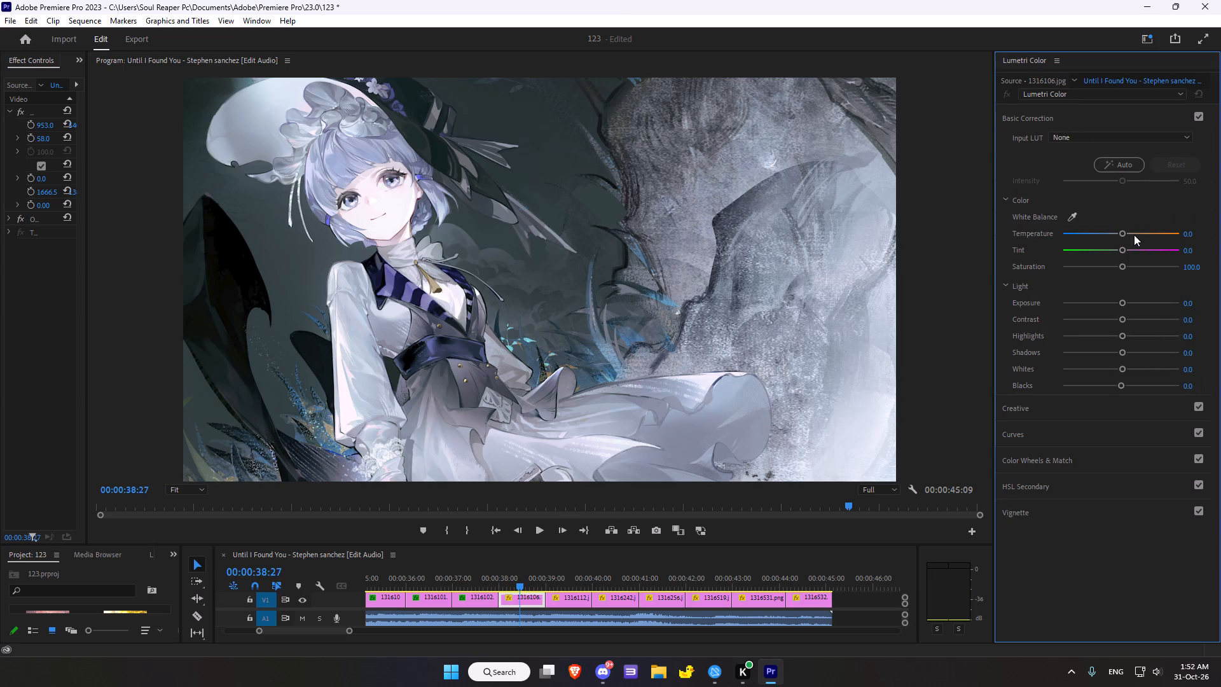
left_click_drag(1121, 230, 1129, 227)
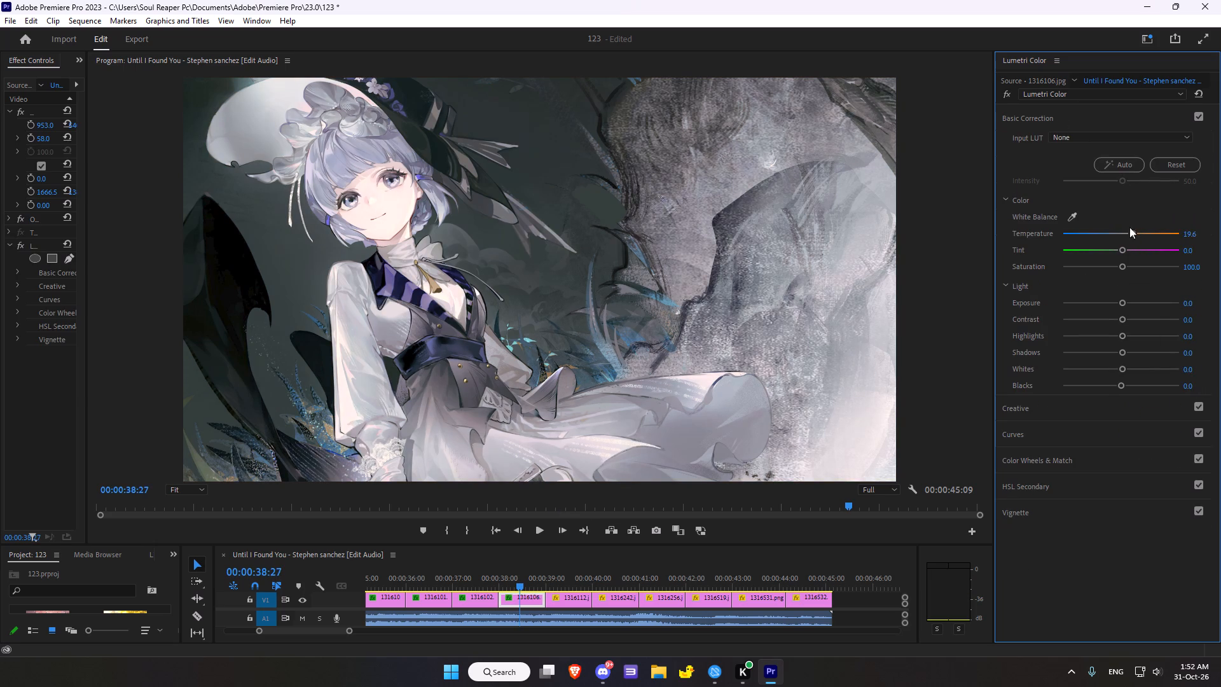
left_click_drag(1129, 227, 1126, 227)
left_click(1122, 247)
left_click_drag(1126, 264, 1148, 274)
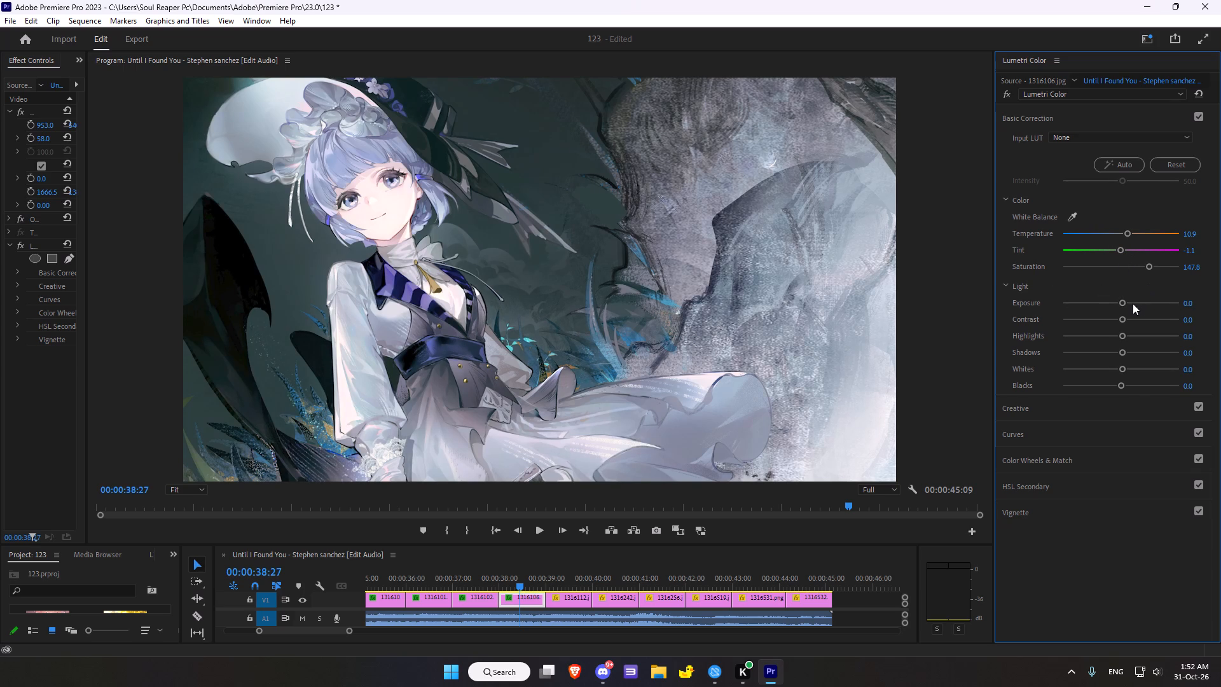
Set the 1316106 clip's exposure to 0.4, contrast 7.6, highlights -23.9, shadows -17.4, whites 7.6 and blacks -28.3.
left_click(1124, 303)
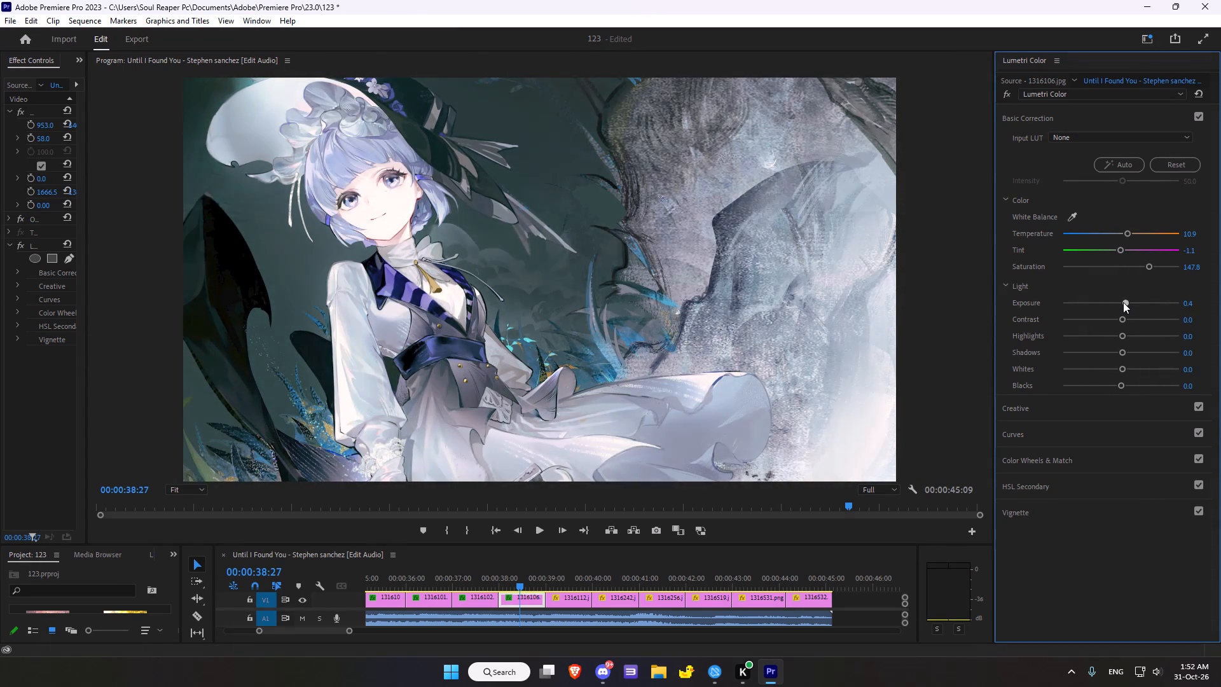
left_click(1121, 317)
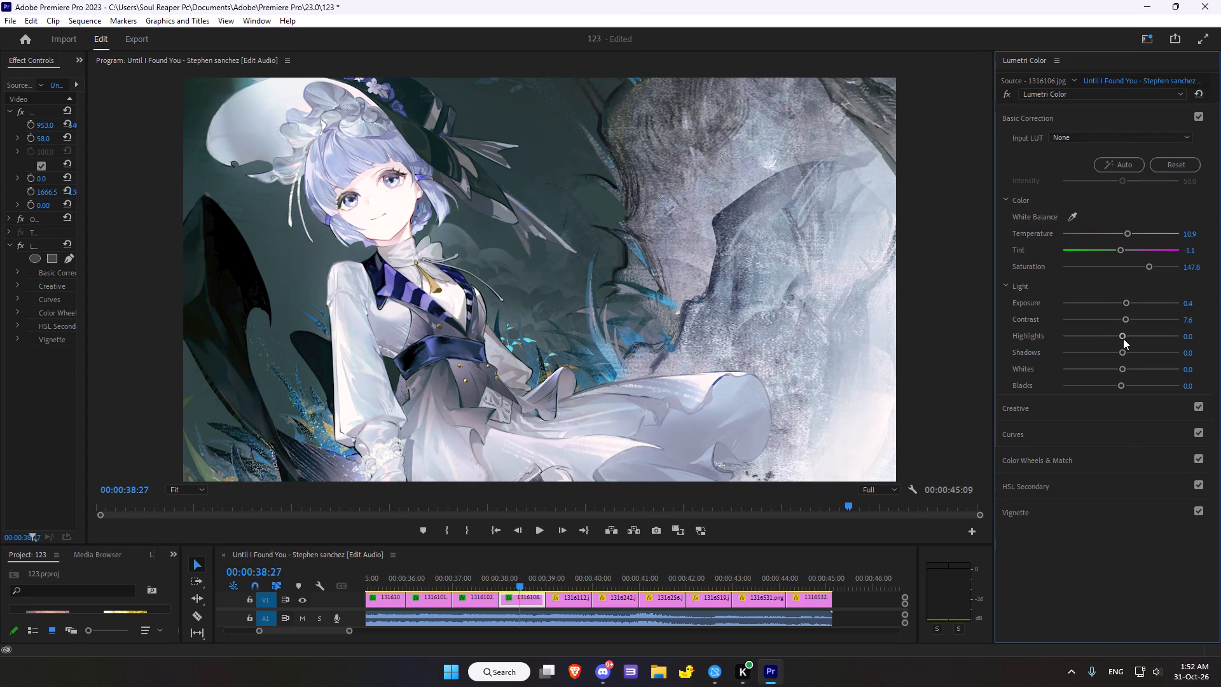
left_click_drag(1123, 338, 1106, 338)
left_click_drag(1121, 354, 1115, 353)
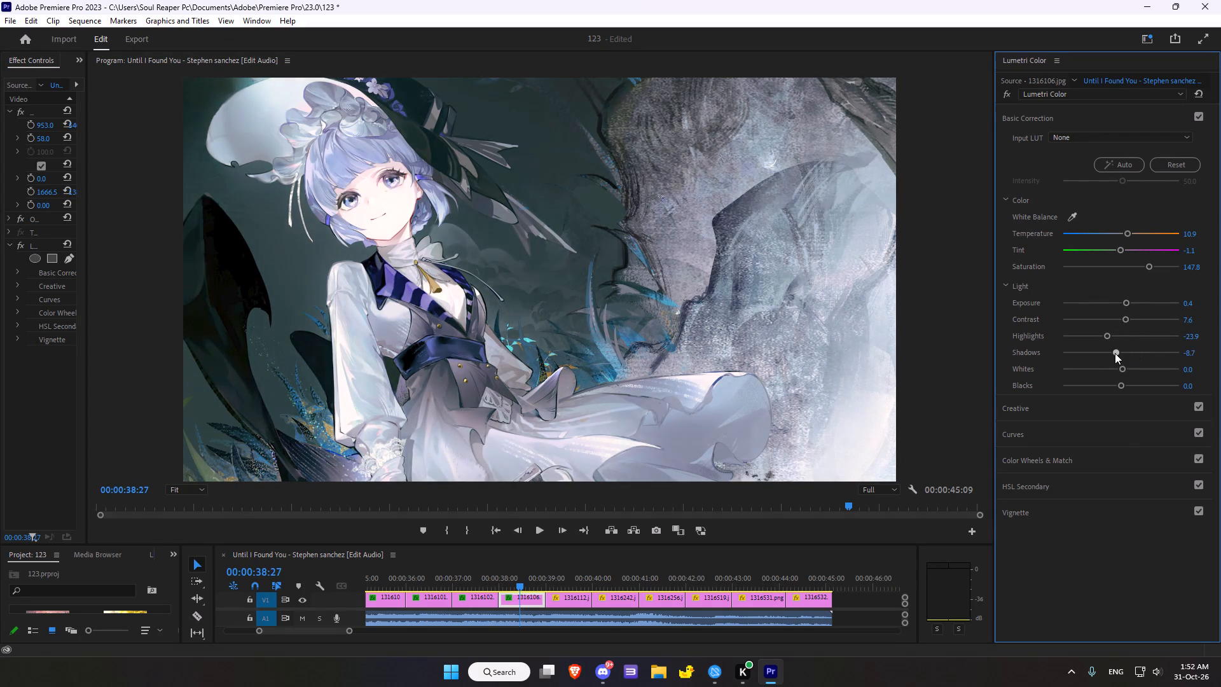
left_click_drag(1115, 353, 1110, 356)
left_click(1122, 368)
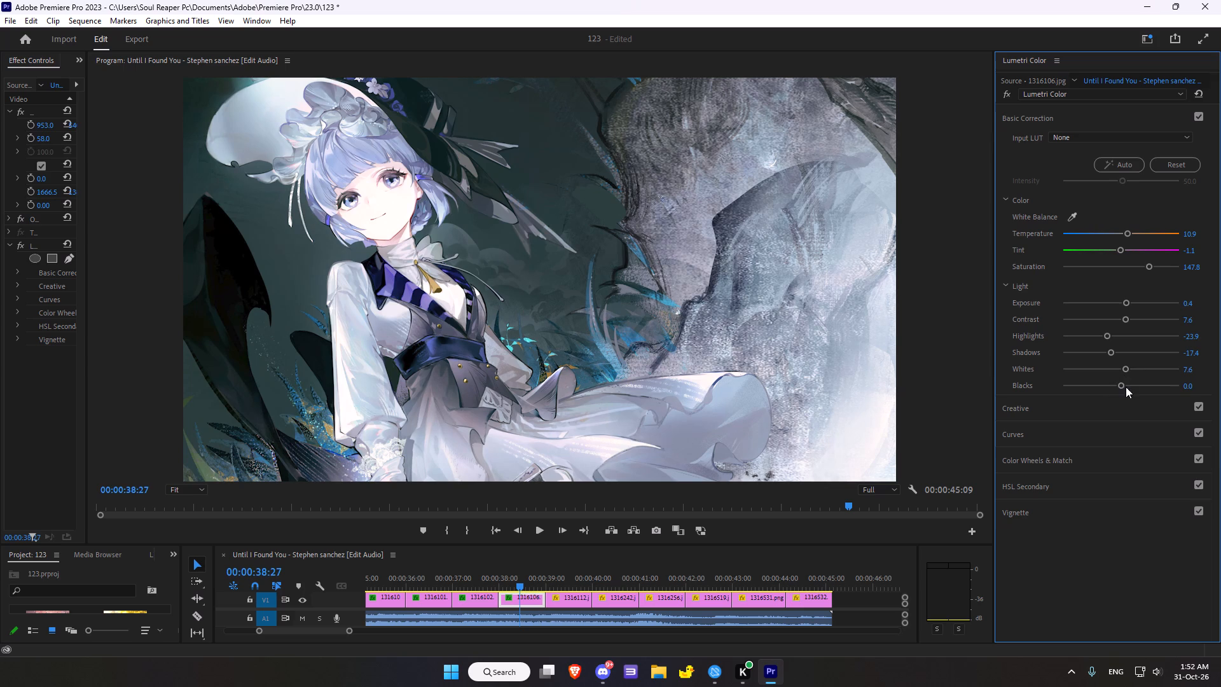
left_click_drag(1119, 388, 1103, 388)
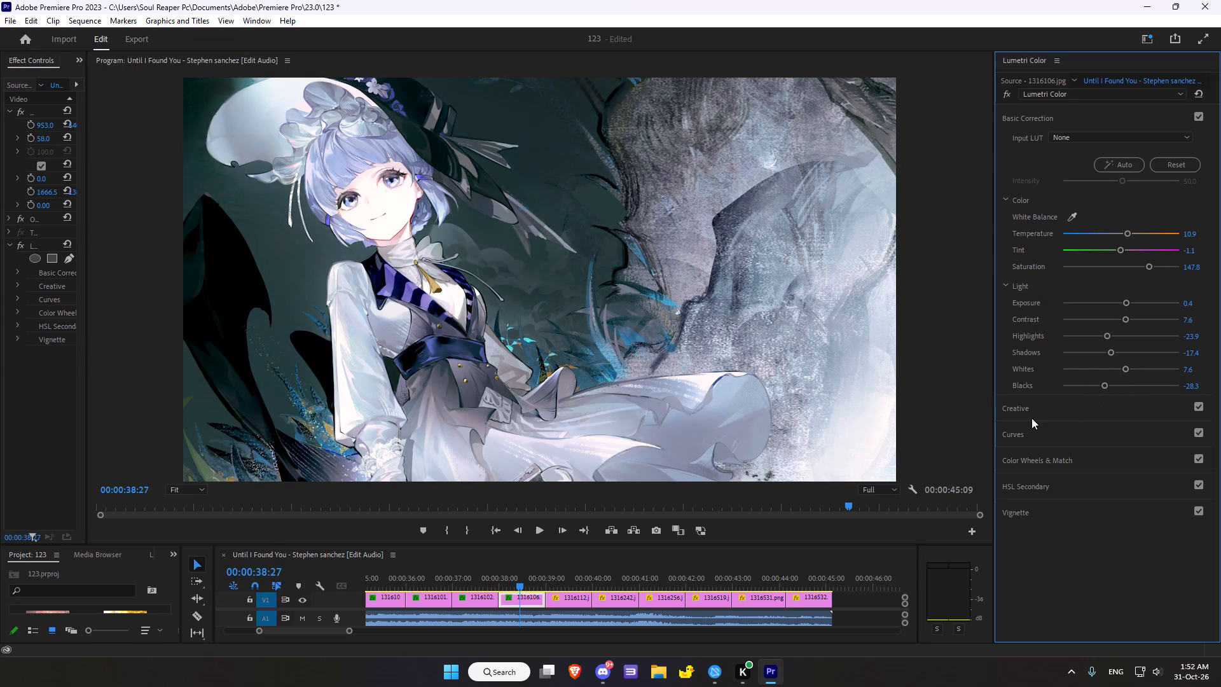
In the 1316106 clip's creative adjustments, set sharpen to -23.9 and saturation to 91.3.
left_click(1027, 410)
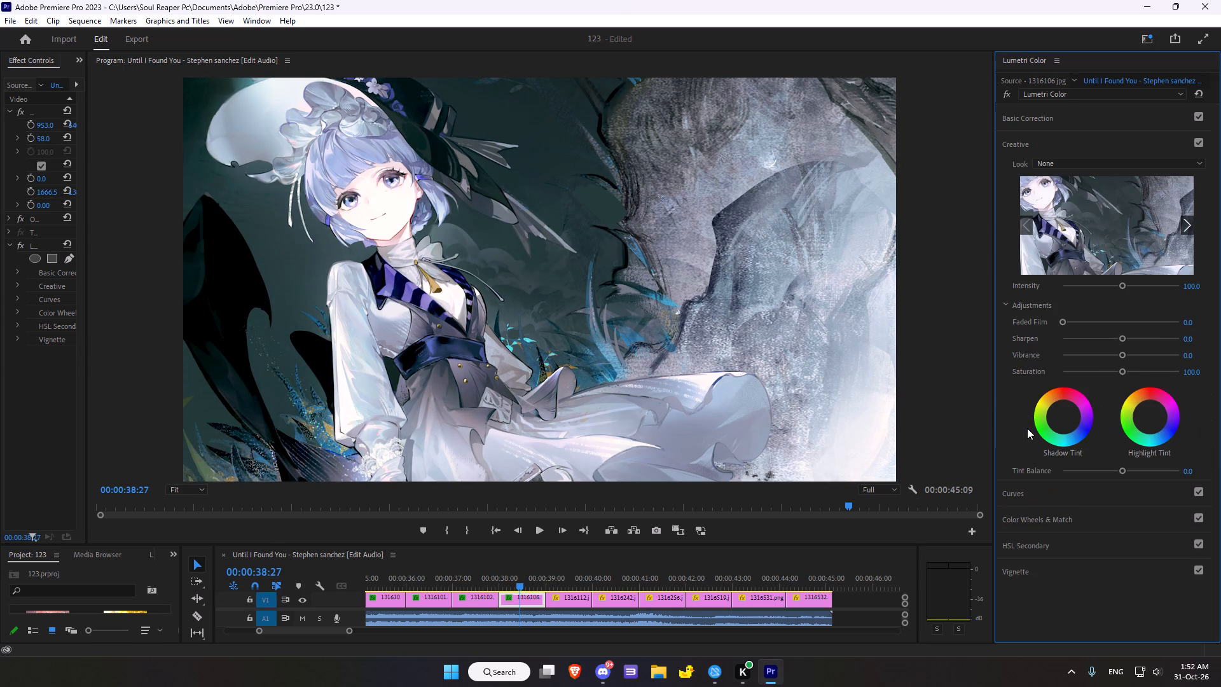
left_click_drag(1124, 338, 1117, 343)
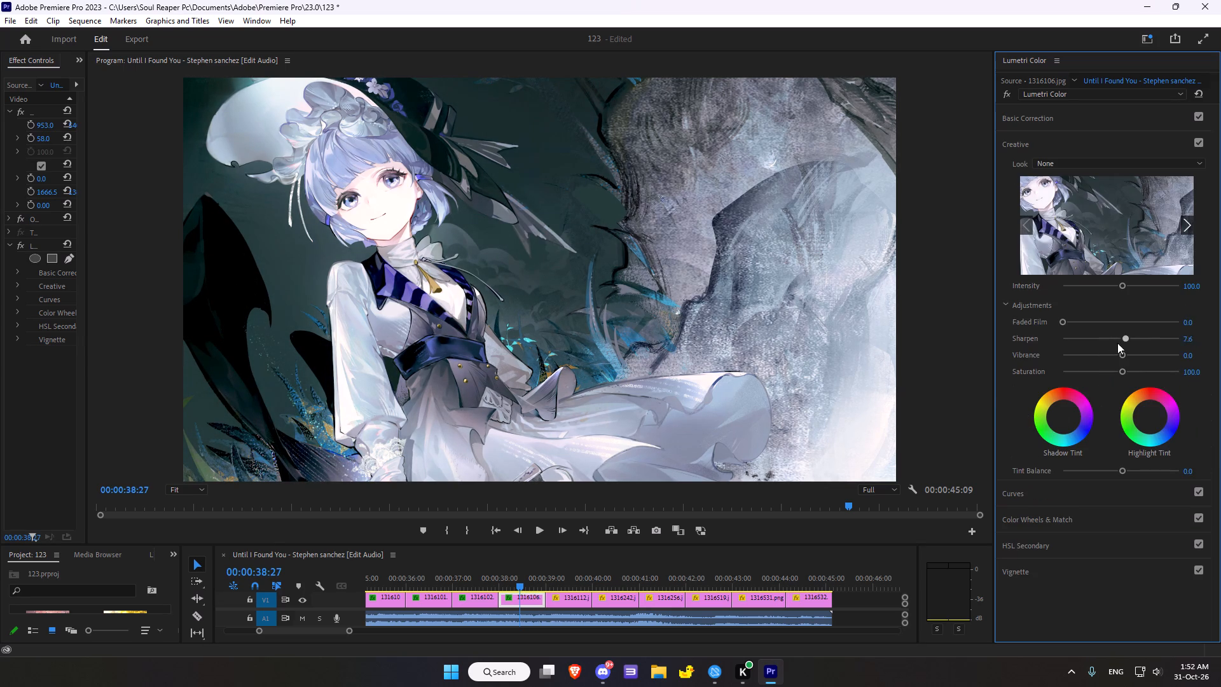
left_click_drag(1117, 343, 1102, 357)
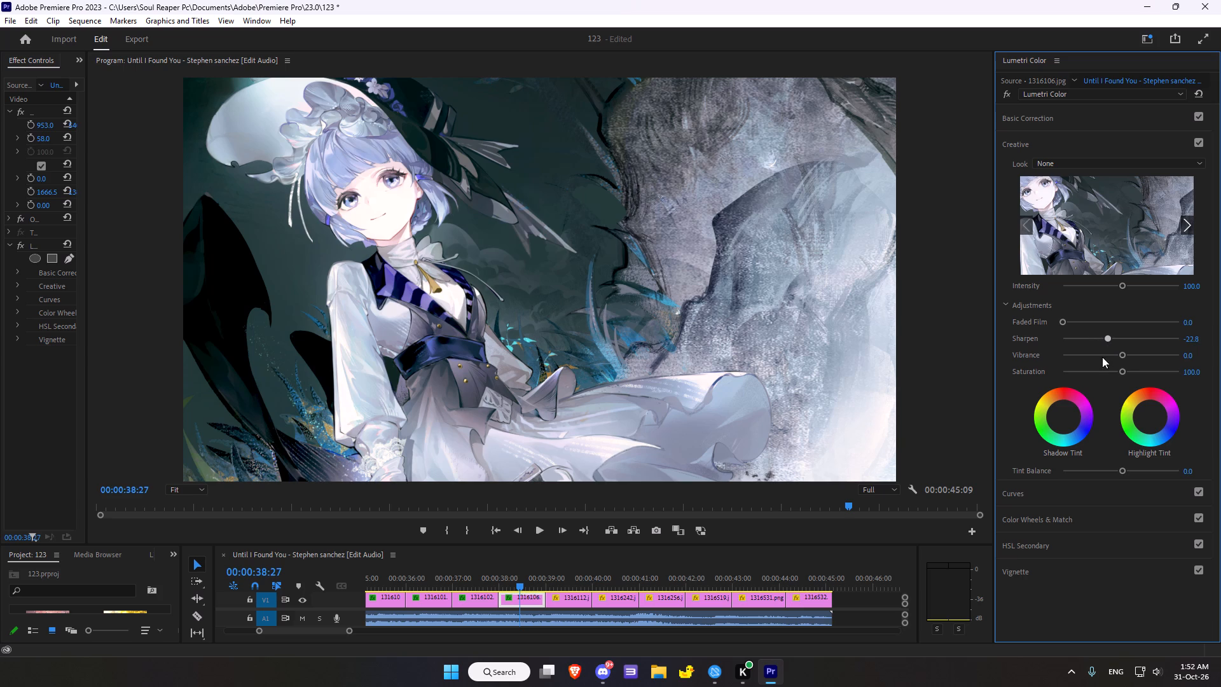
left_click_drag(1102, 357, 1106, 359)
left_click_drag(1106, 359, 1106, 360)
left_click(1119, 370)
Shift the 1316106 clip's shadow tint slightly towards green and lower the tint balance a little.
scroll(1085, 421, "down", 1)
left_click_drag(1063, 412, 1021, 414)
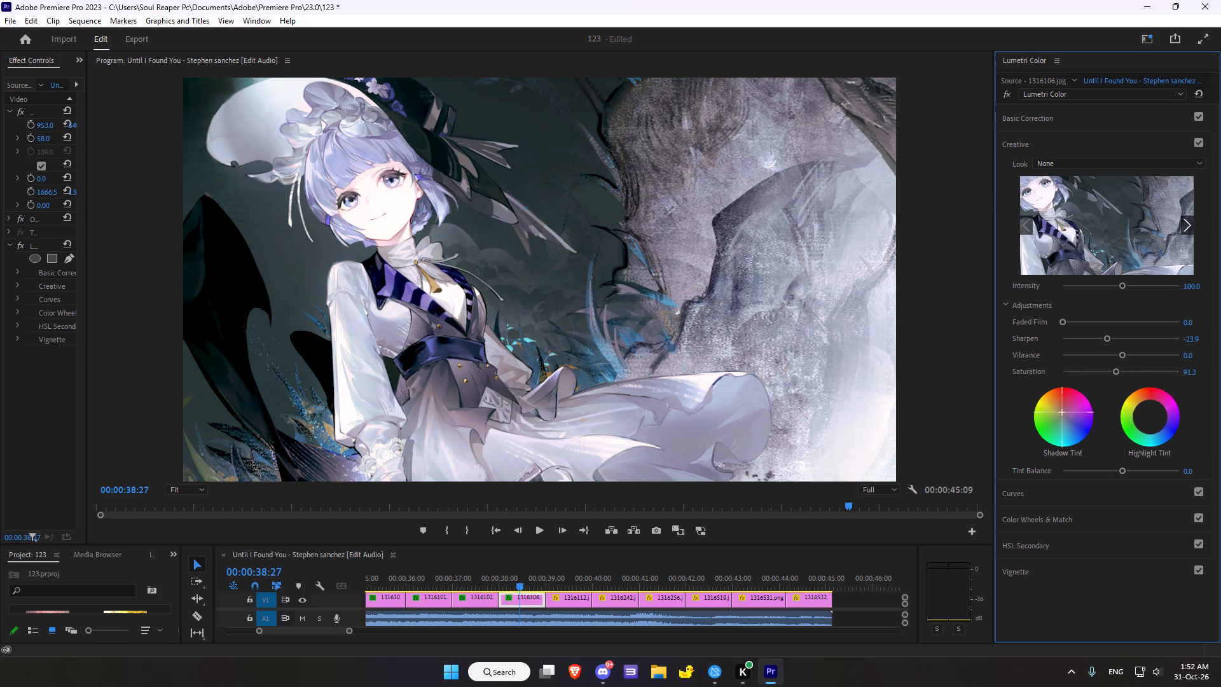
left_click_drag(1021, 414, 987, 453)
left_click_drag(987, 453, 992, 492)
left_click_drag(1122, 473, 1117, 466)
Add a midpoint to the 1316106 clip's white RGB curve and pull it slightly below the diagonal to darken the midtones.
left_click(1044, 490)
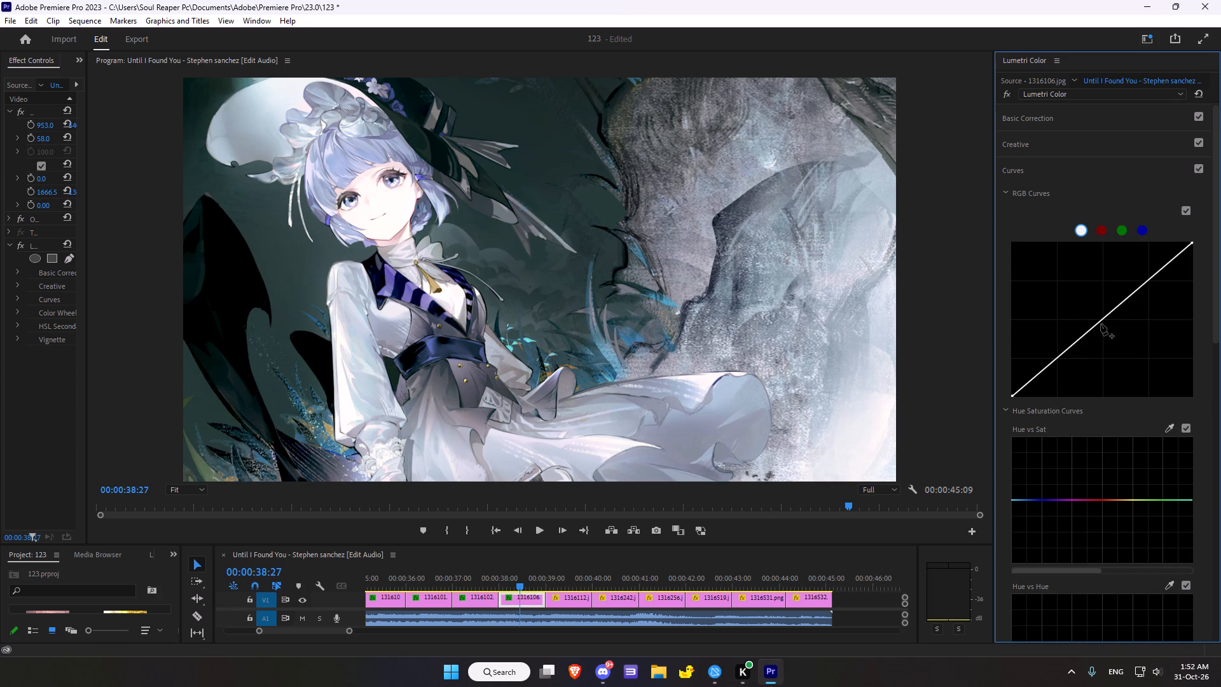
left_click_drag(1101, 323, 1107, 324)
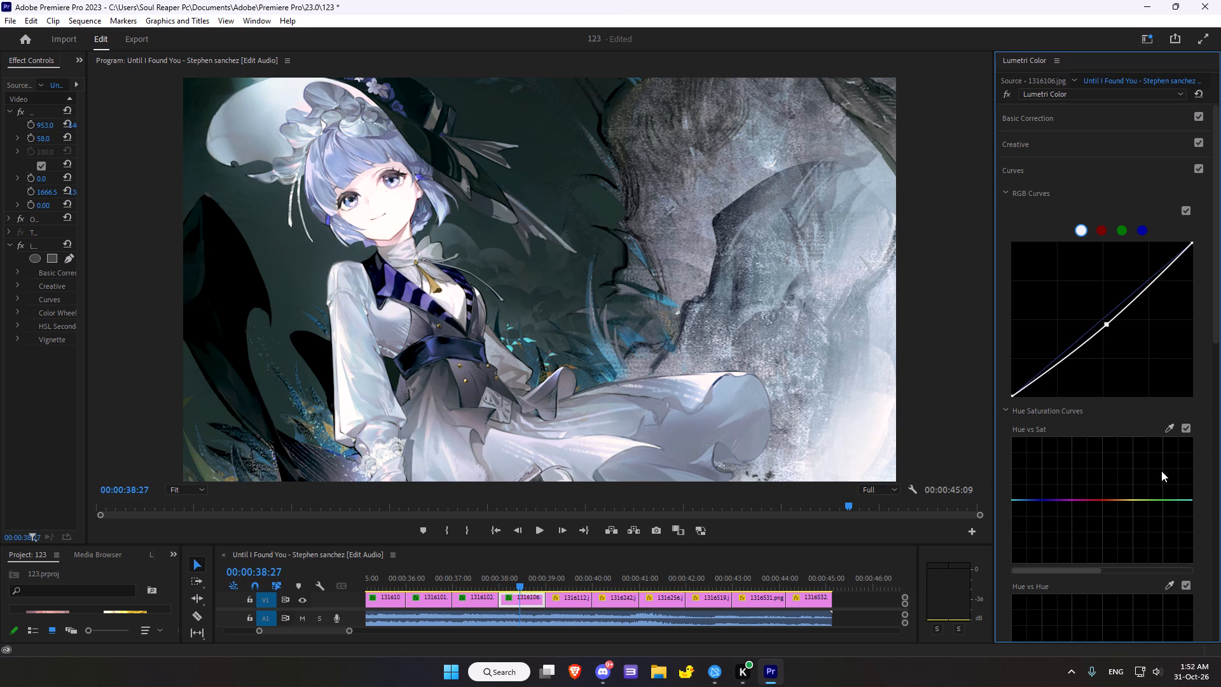
Sample the blue collar for the 1316106 clip's Hue vs Sat curve and raise the saturation of that blue hue.
left_click(1171, 429)
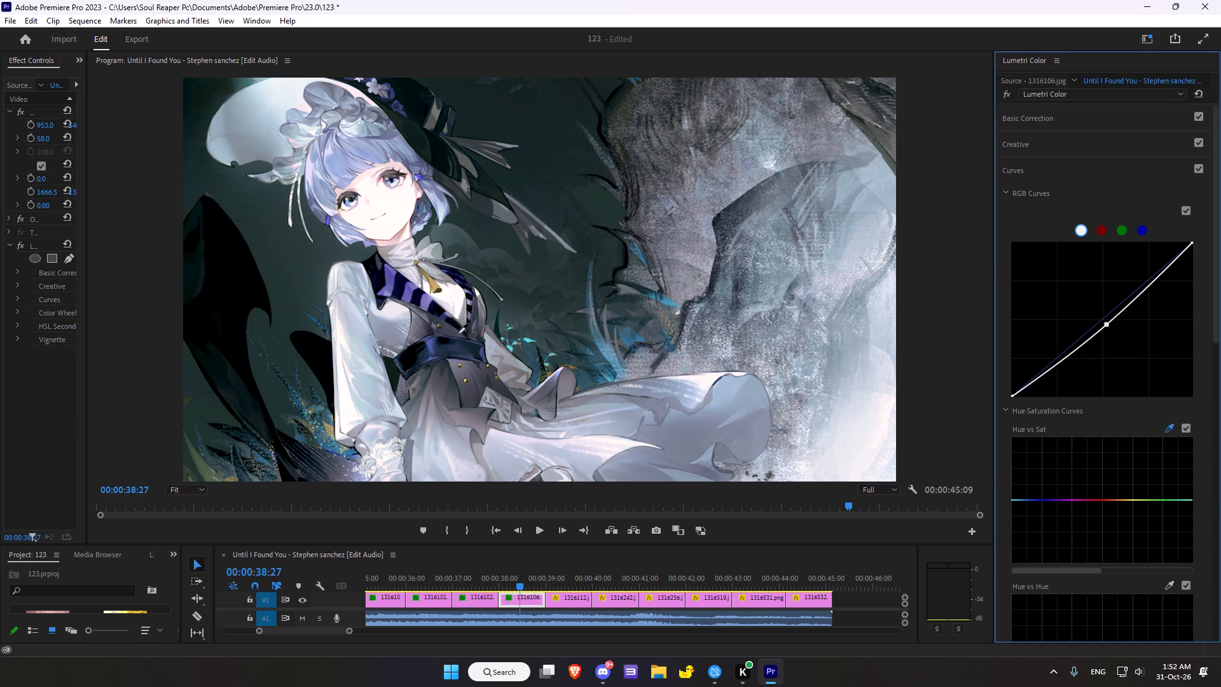
left_click(392, 279)
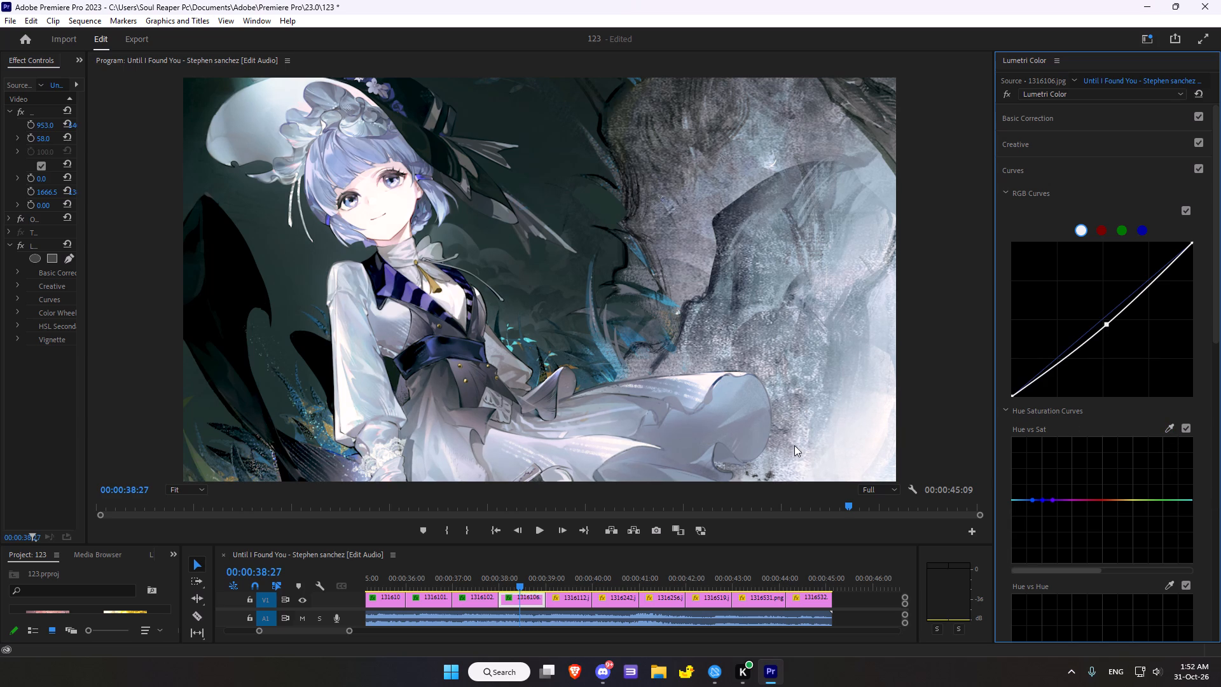
left_click_drag(1043, 502, 1044, 478)
left_click(773, 557)
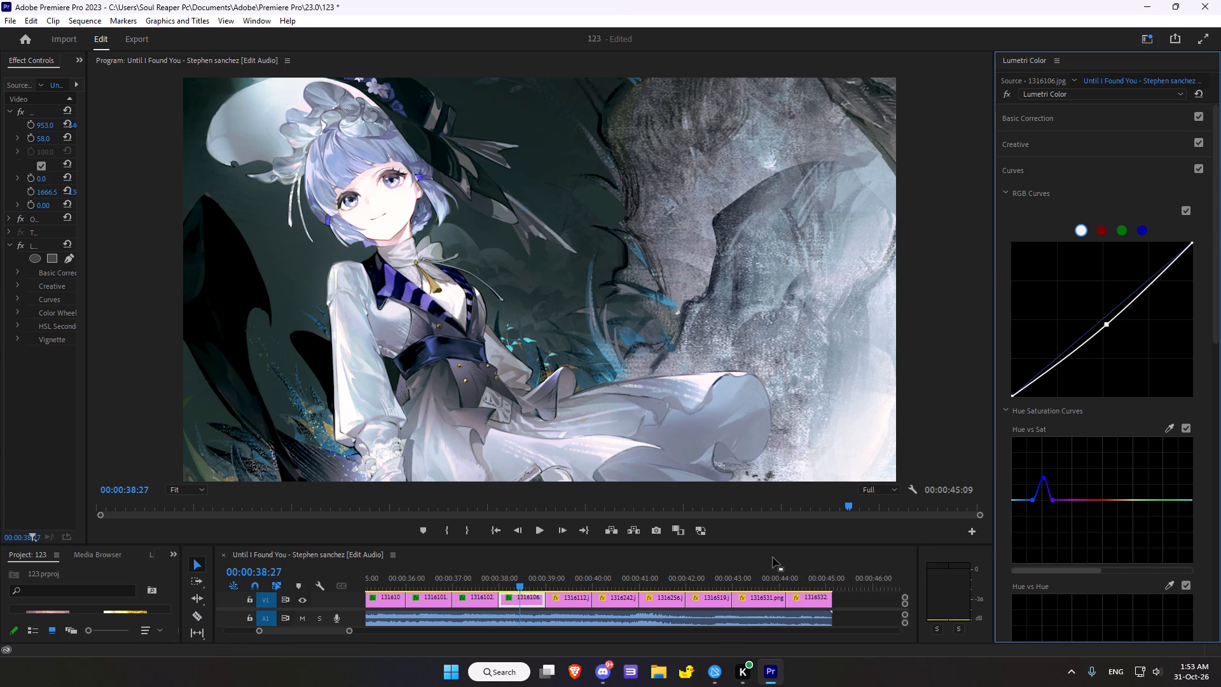
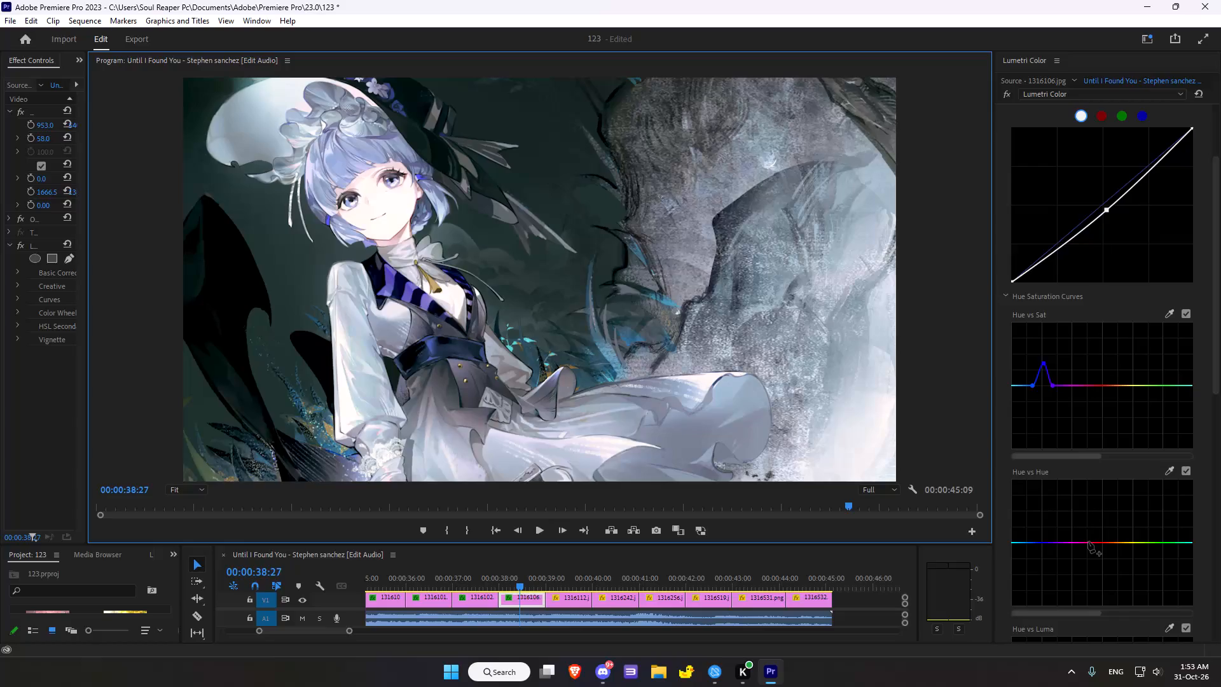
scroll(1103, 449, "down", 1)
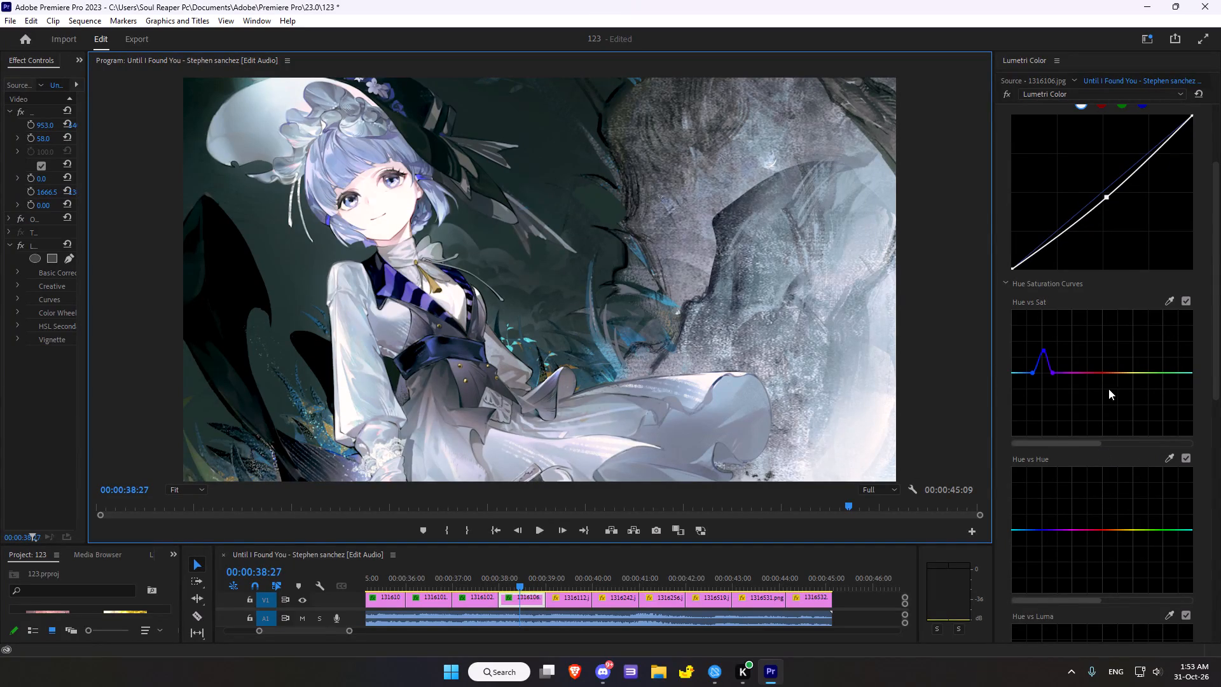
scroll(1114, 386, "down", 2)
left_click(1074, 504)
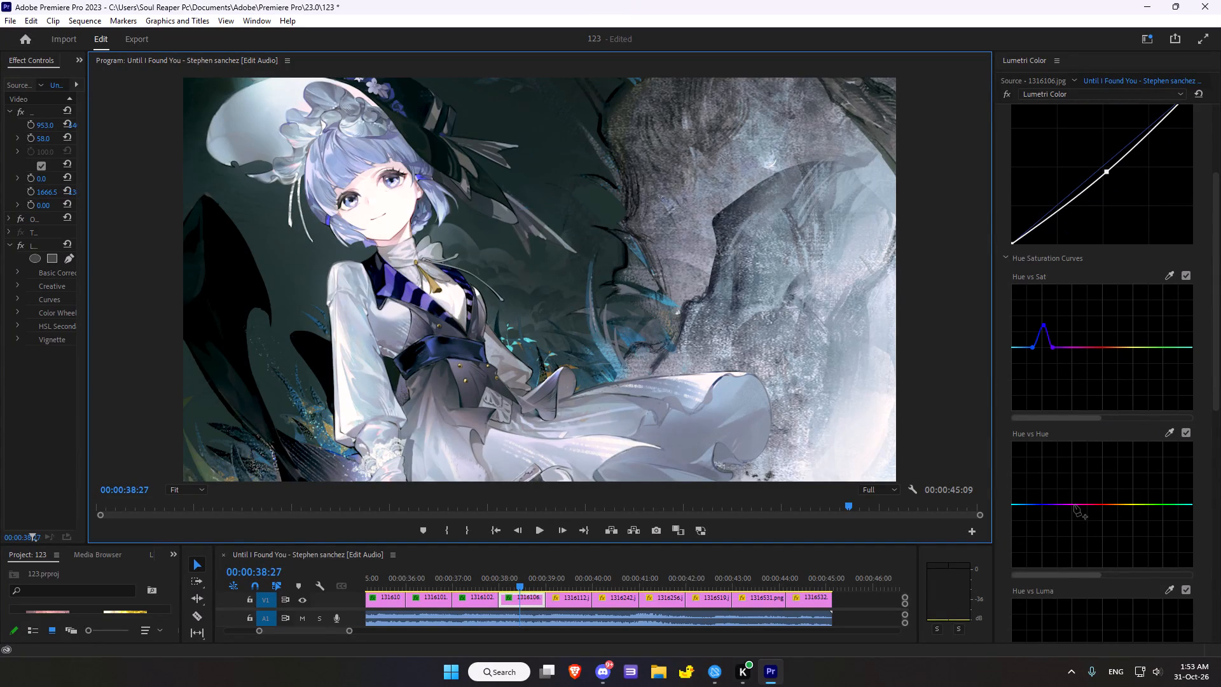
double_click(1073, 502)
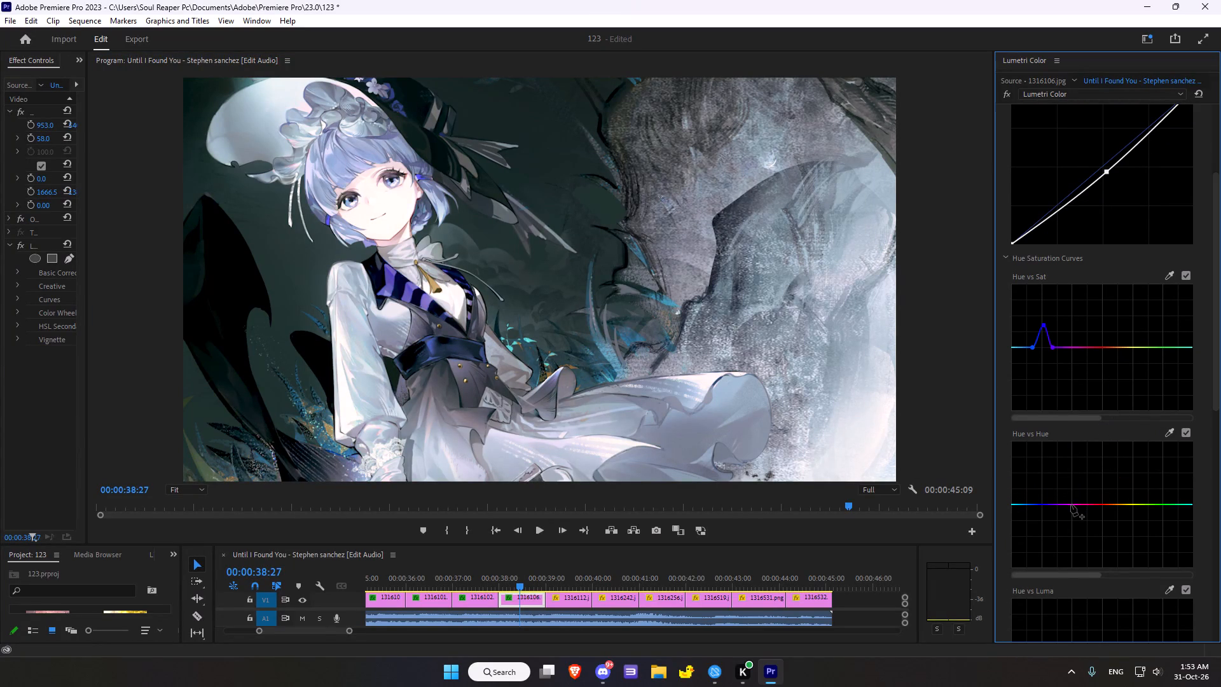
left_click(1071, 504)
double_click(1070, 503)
Give the 1316106 clip a vignette with amount -1.8, midpoint 17.9, roundness -2.2 and feather 34.2.
scroll(1103, 494, "down", 12)
scroll(1078, 544, "down", 10)
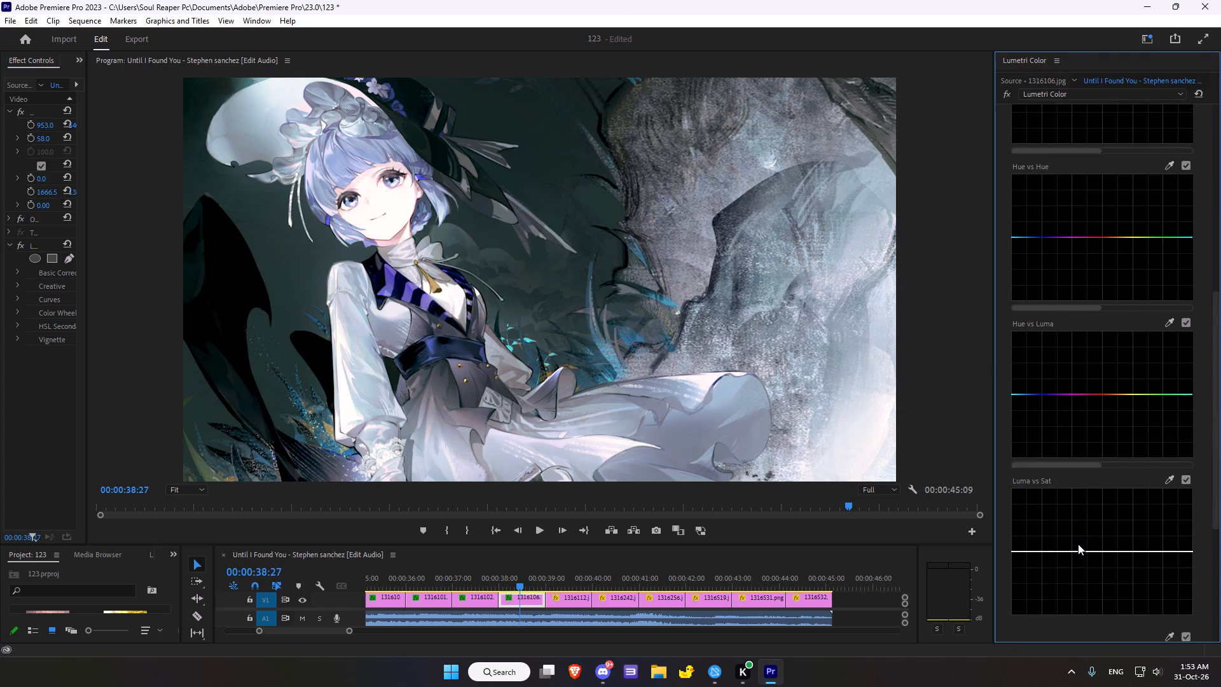
scroll(1078, 544, "down", 12)
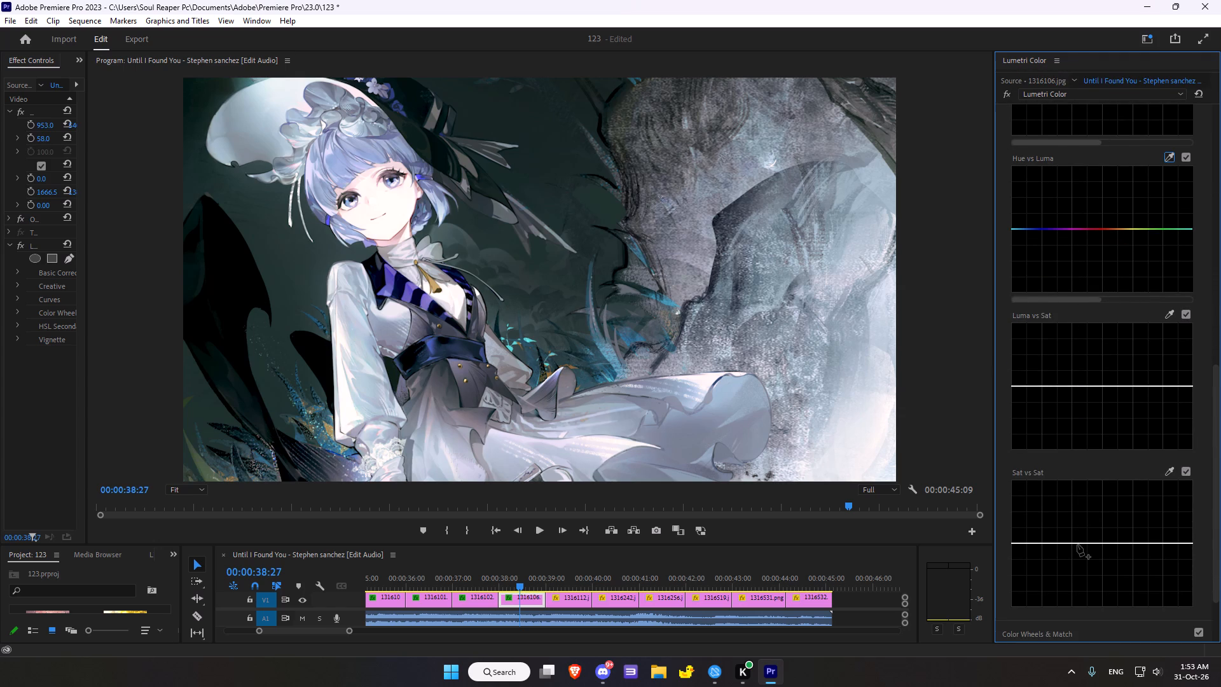
scroll(1077, 545, "down", 13)
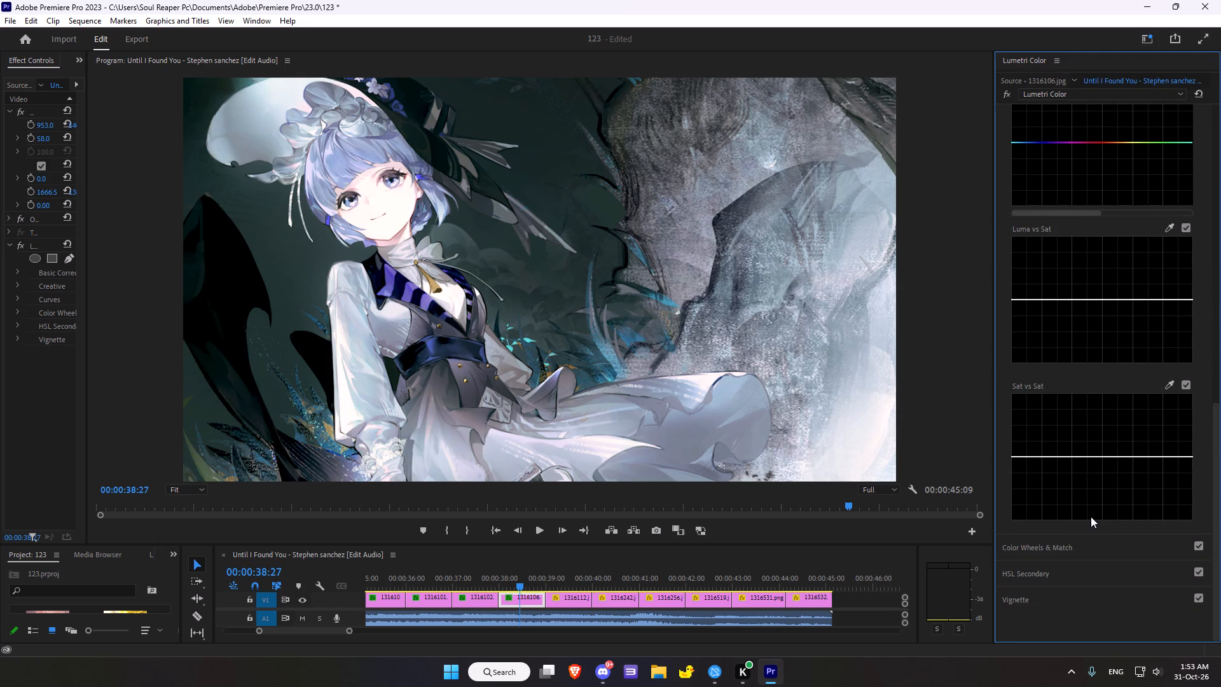
left_click(1014, 598)
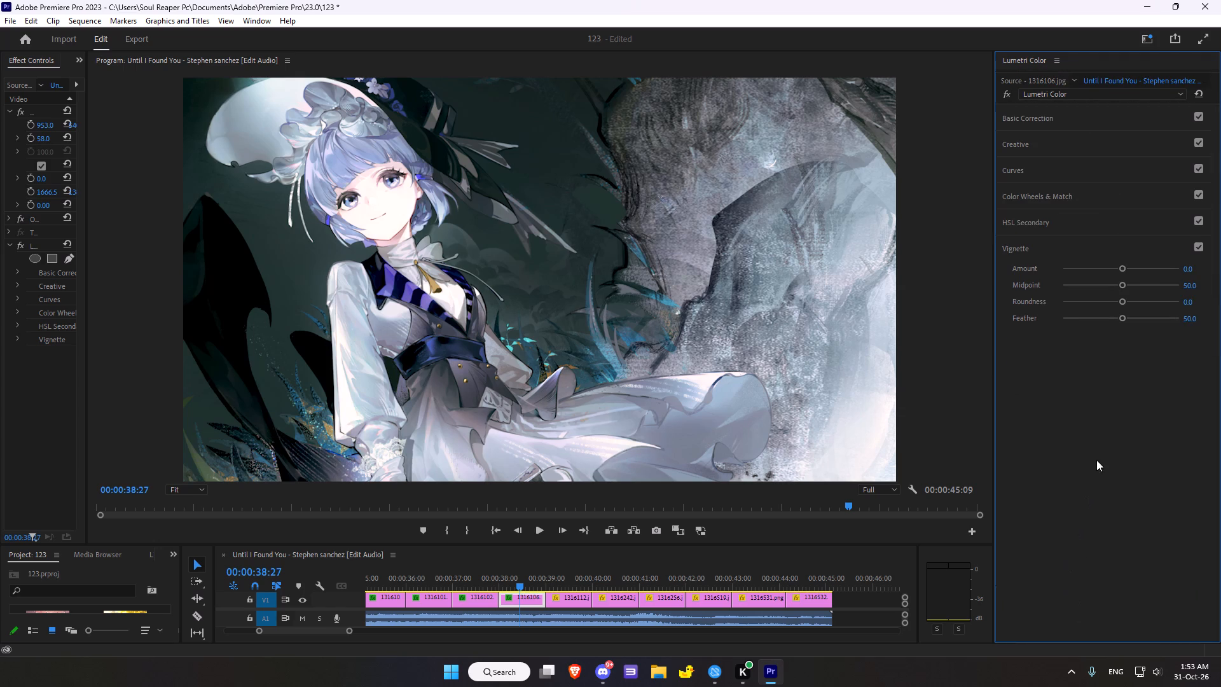
left_click_drag(1121, 266, 1105, 269)
left_click_drag(1105, 269, 1085, 271)
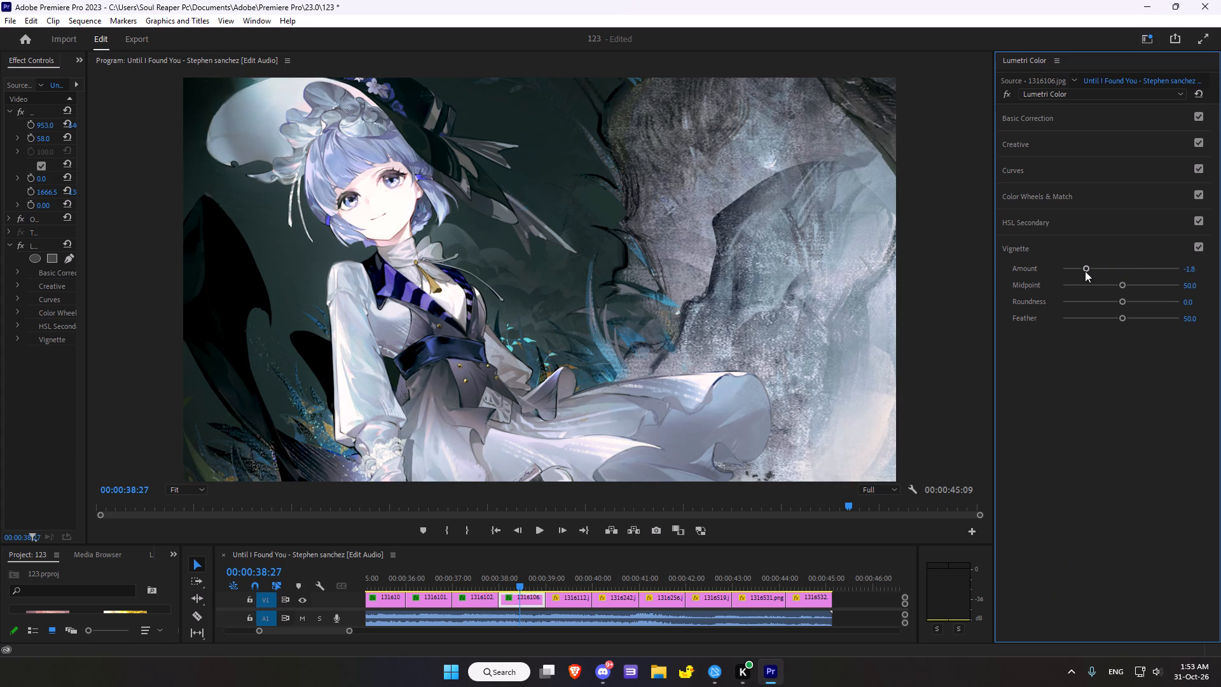
left_click_drag(1118, 289, 1110, 291)
left_click_drag(1110, 291, 1082, 292)
left_click(1122, 302)
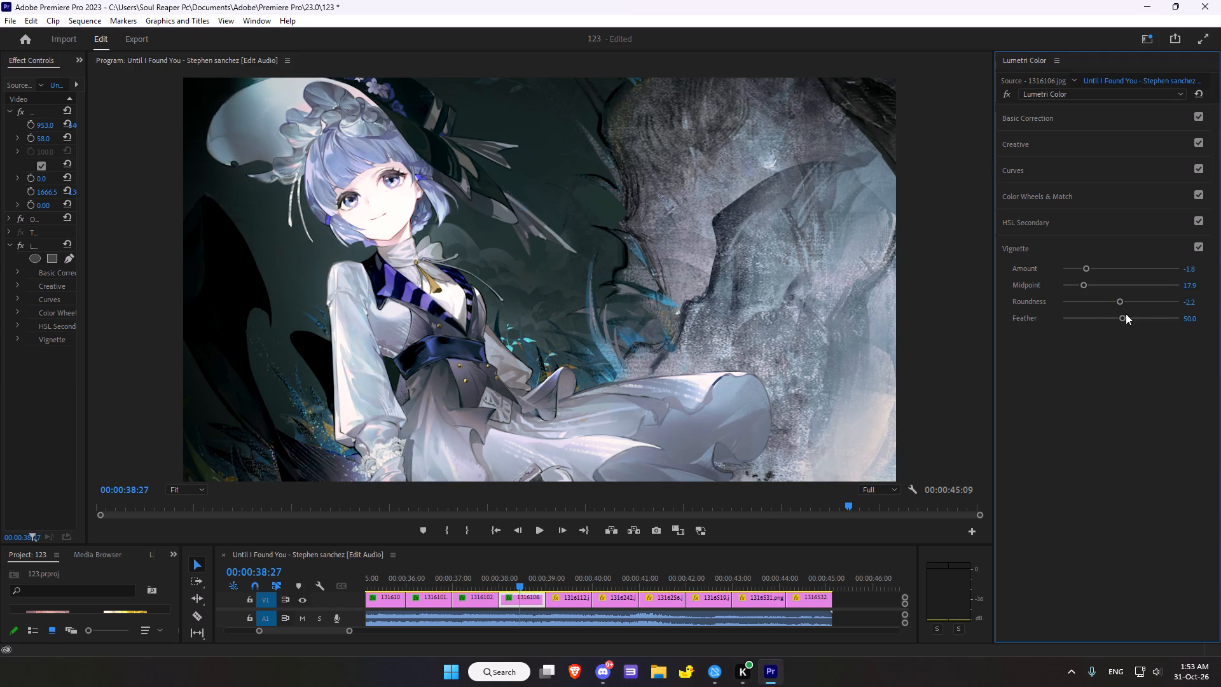
left_click_drag(1121, 318, 1101, 317)
Switch the 1316106 clip's Lumetri Color effect off and back on to compare the image with and without the grade.
scroll(677, 580, "down", 4)
scroll(677, 580, "up", 3)
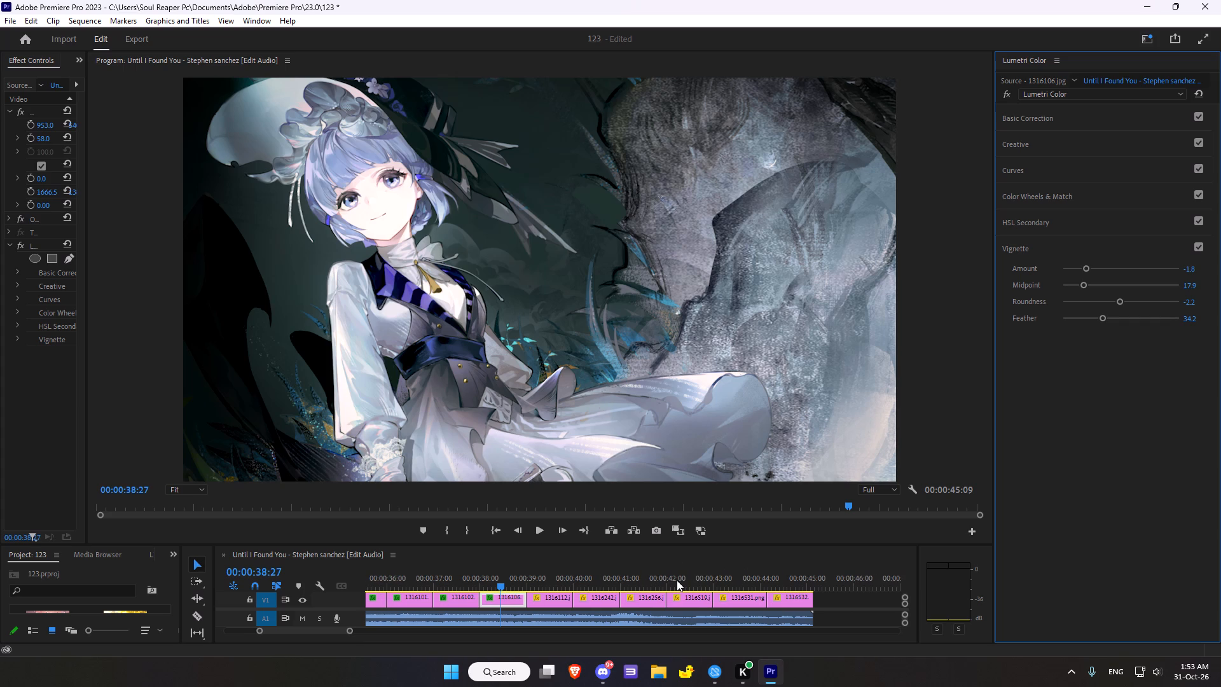
scroll(598, 499, "down", 4)
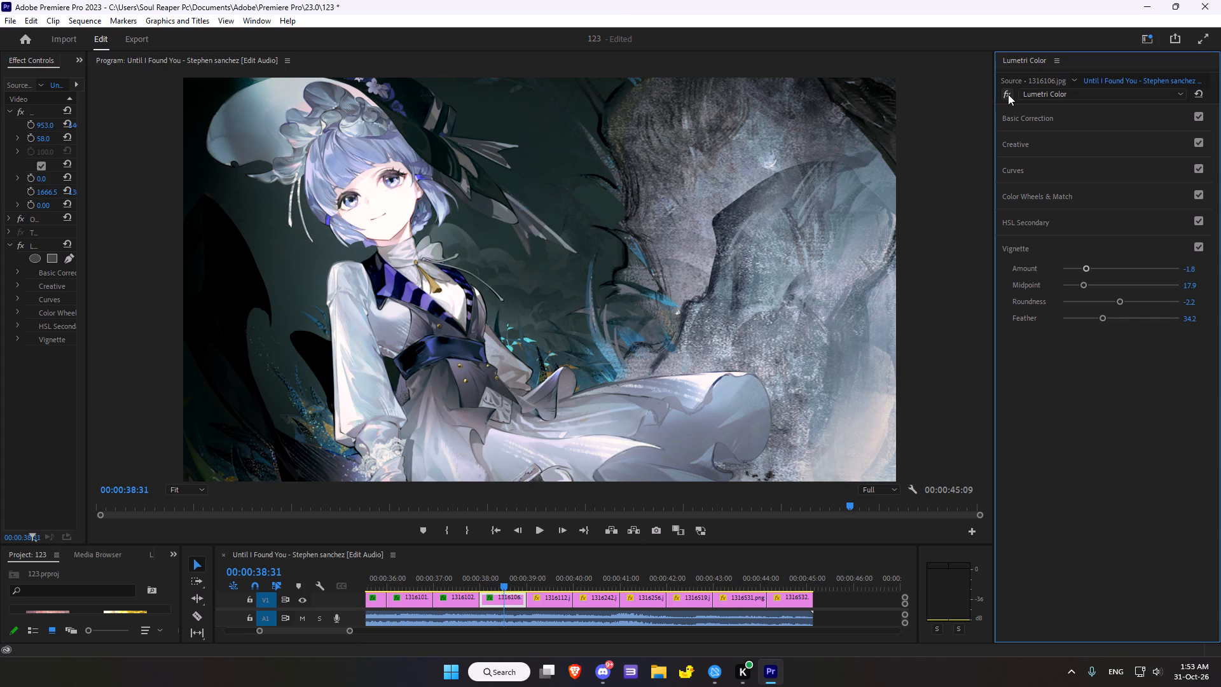
left_click(1008, 94)
left_click(1008, 94)
Advance to the 1316112 clip and set its basic colour correction to temperature 16.3, tint -2.2 and saturation 89.1.
scroll(547, 566, "down", 2)
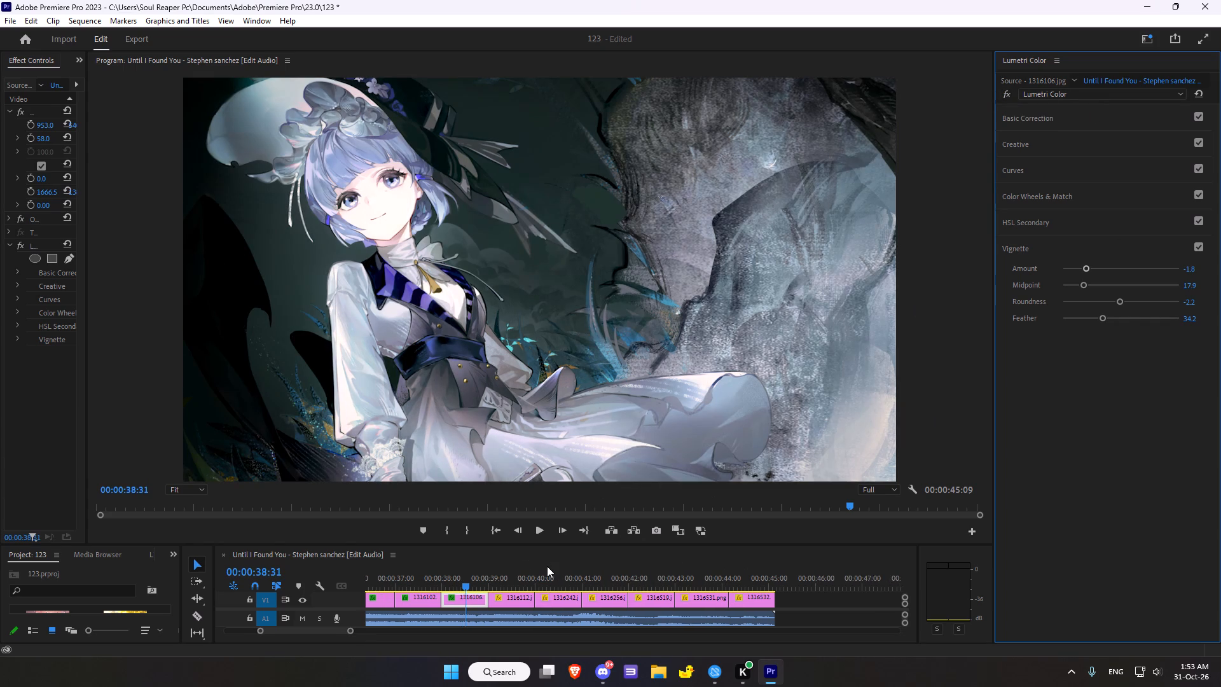
scroll(547, 566, "down", 3)
scroll(547, 566, "up", 6)
scroll(564, 499, "down", 4)
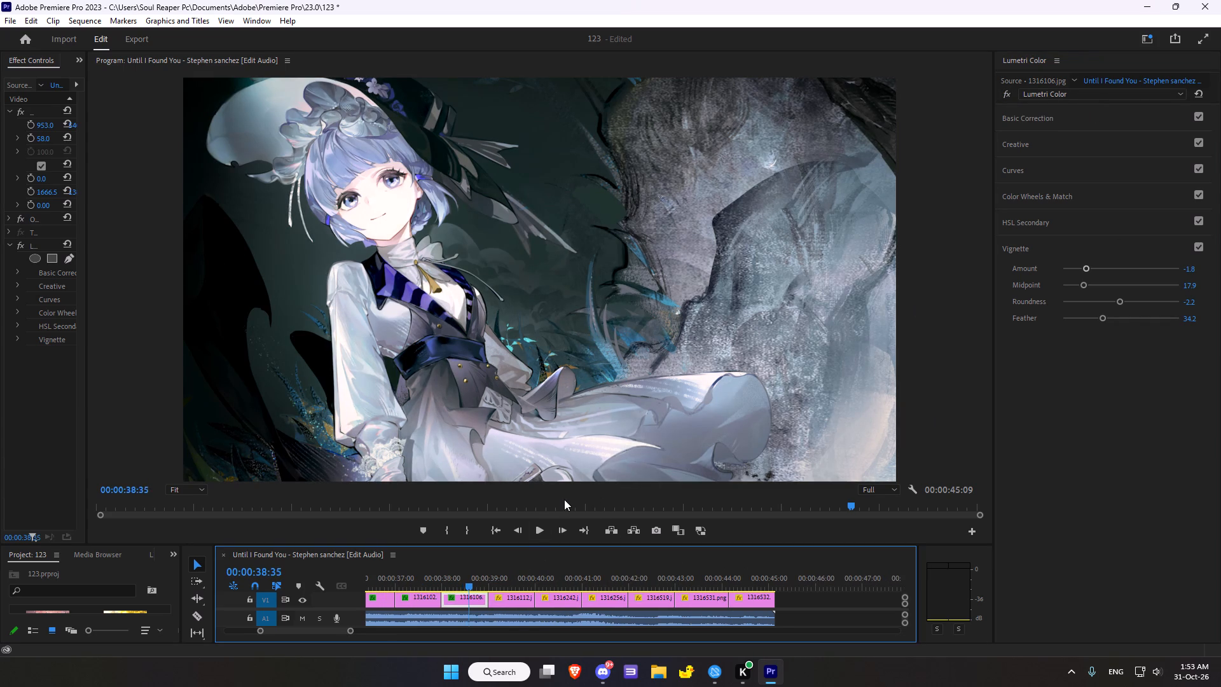
scroll(564, 499, "down", 20)
scroll(564, 499, "down", 12)
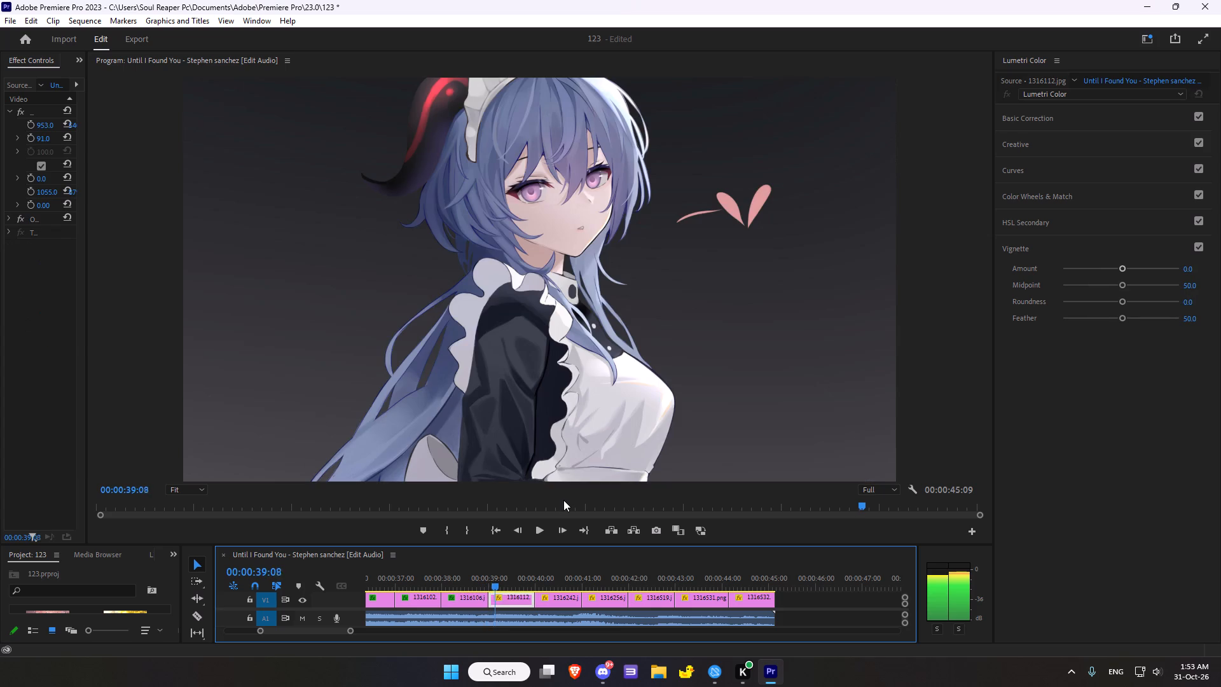
scroll(563, 500, "down", 12)
left_click(1057, 124)
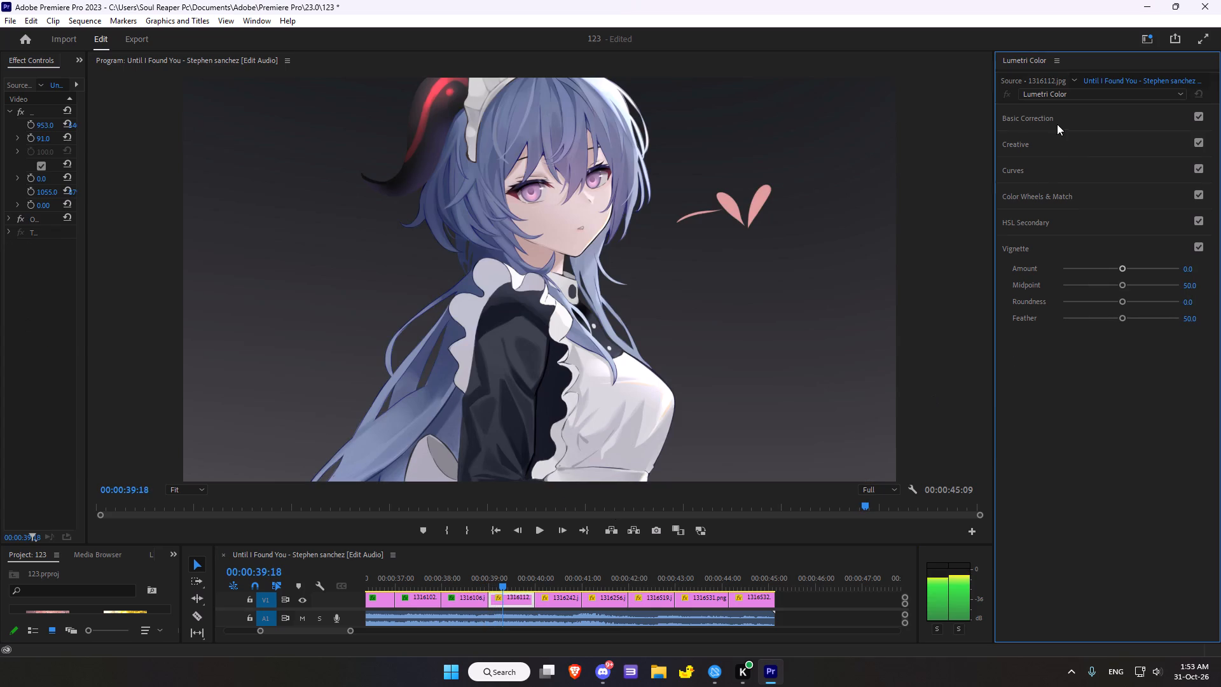
left_click_drag(1121, 234, 1117, 231)
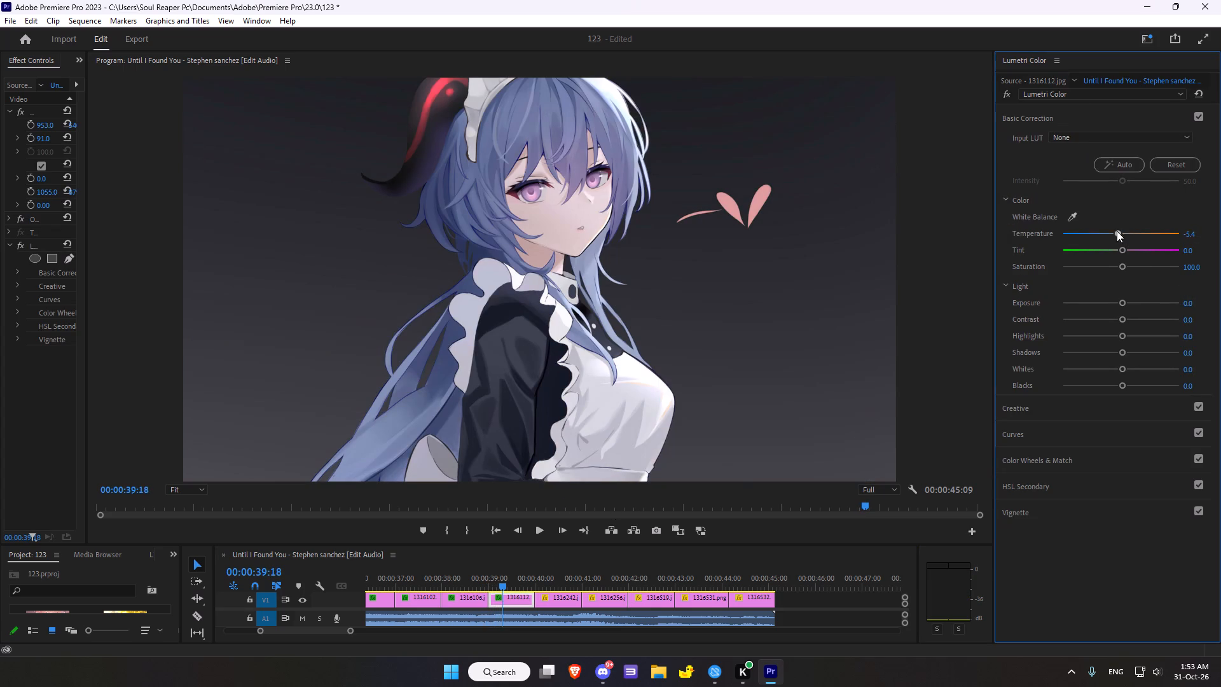
left_click_drag(1117, 231, 1129, 230)
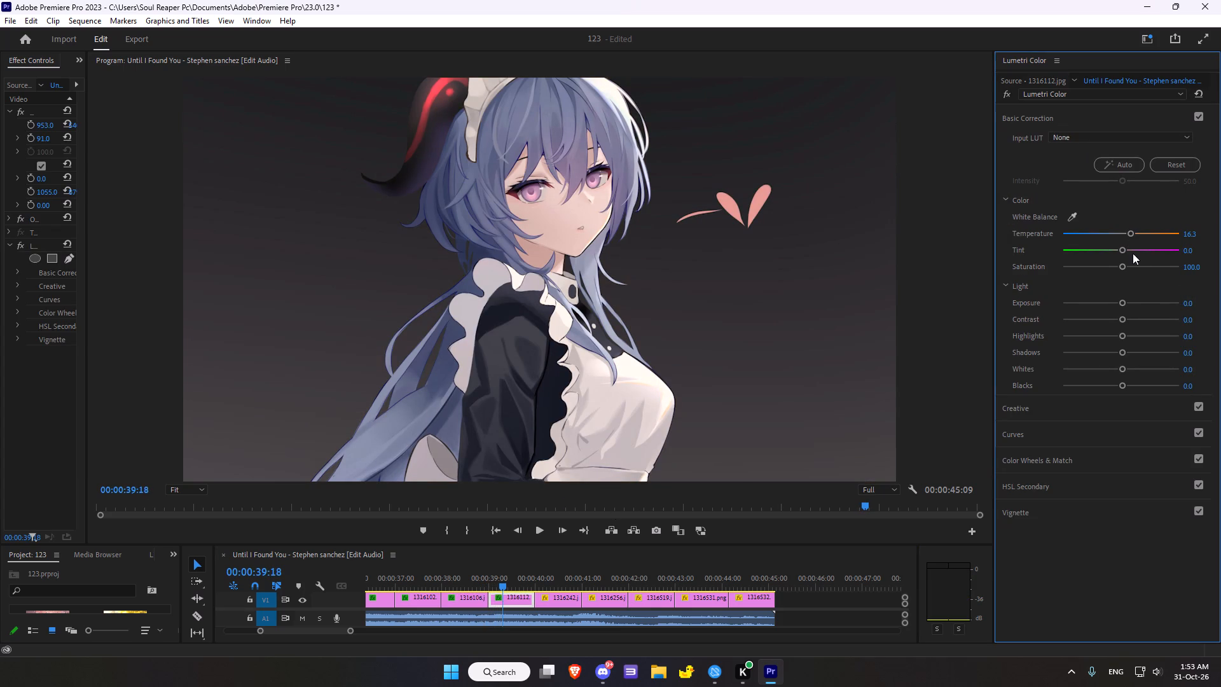
left_click(1123, 250)
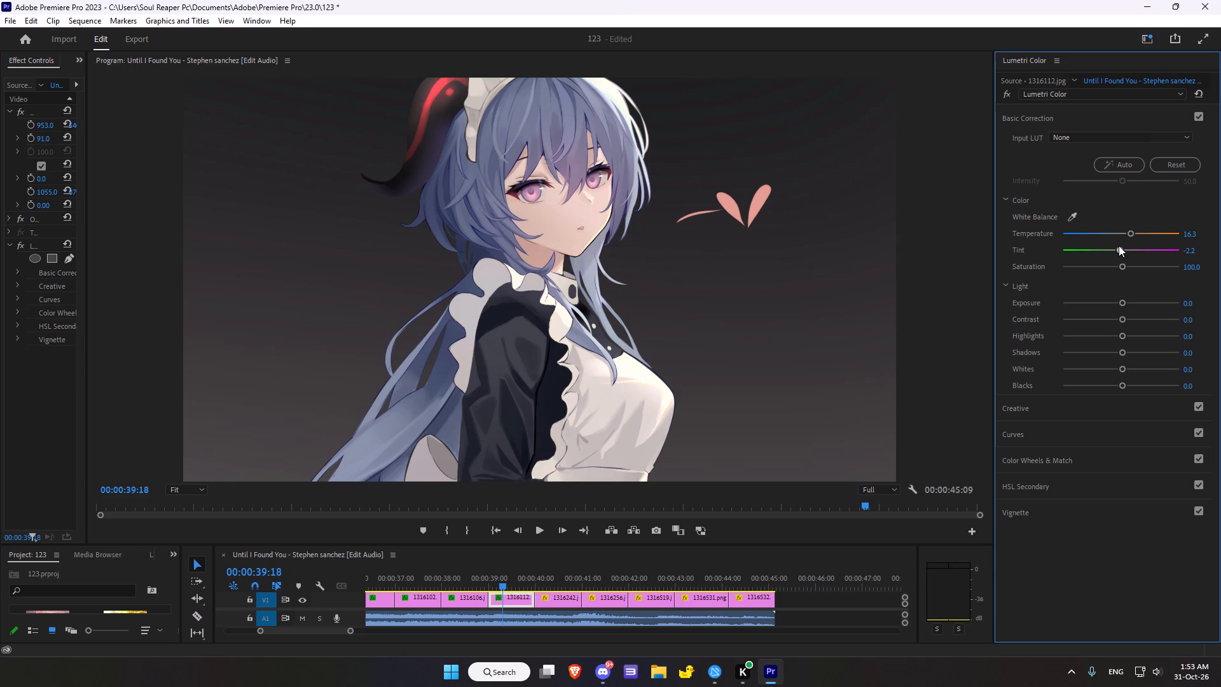
left_click_drag(1121, 265, 1114, 260)
Set the 1316112 clip's light values: exposure 0.2, contrast -7.6, highlights 12.0, shadows -4.3, whites 15.2 and blacks -10.9.
left_click(1122, 302)
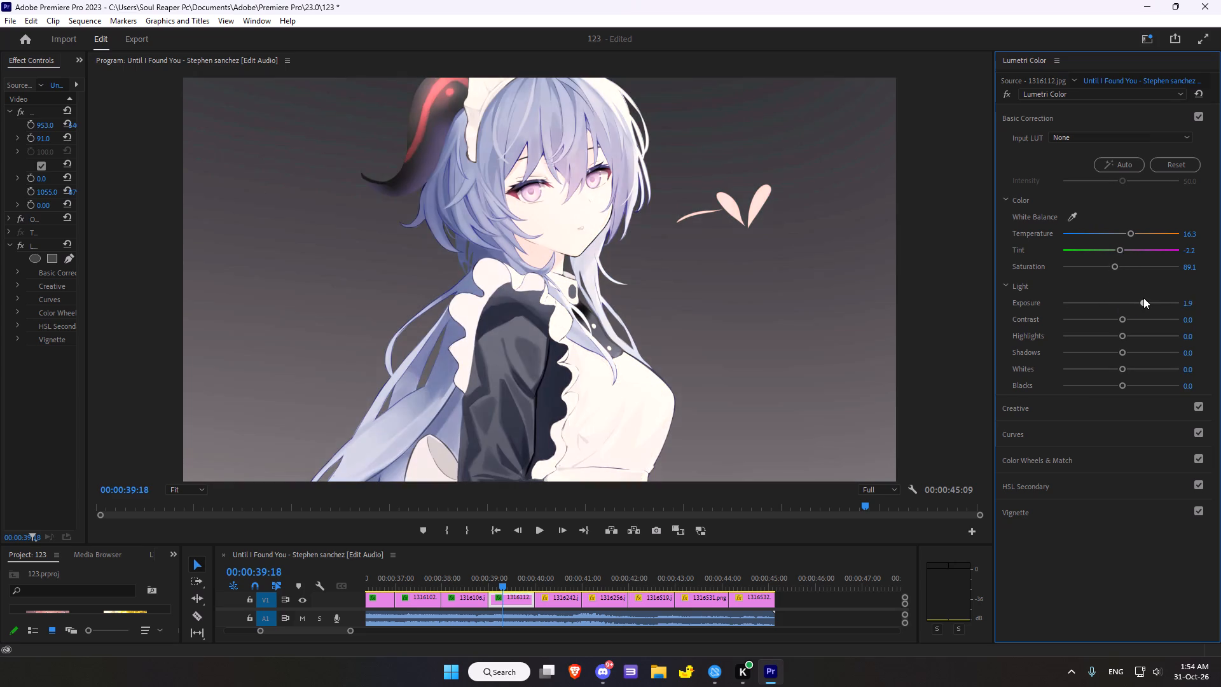
left_click_drag(1122, 320, 1108, 319)
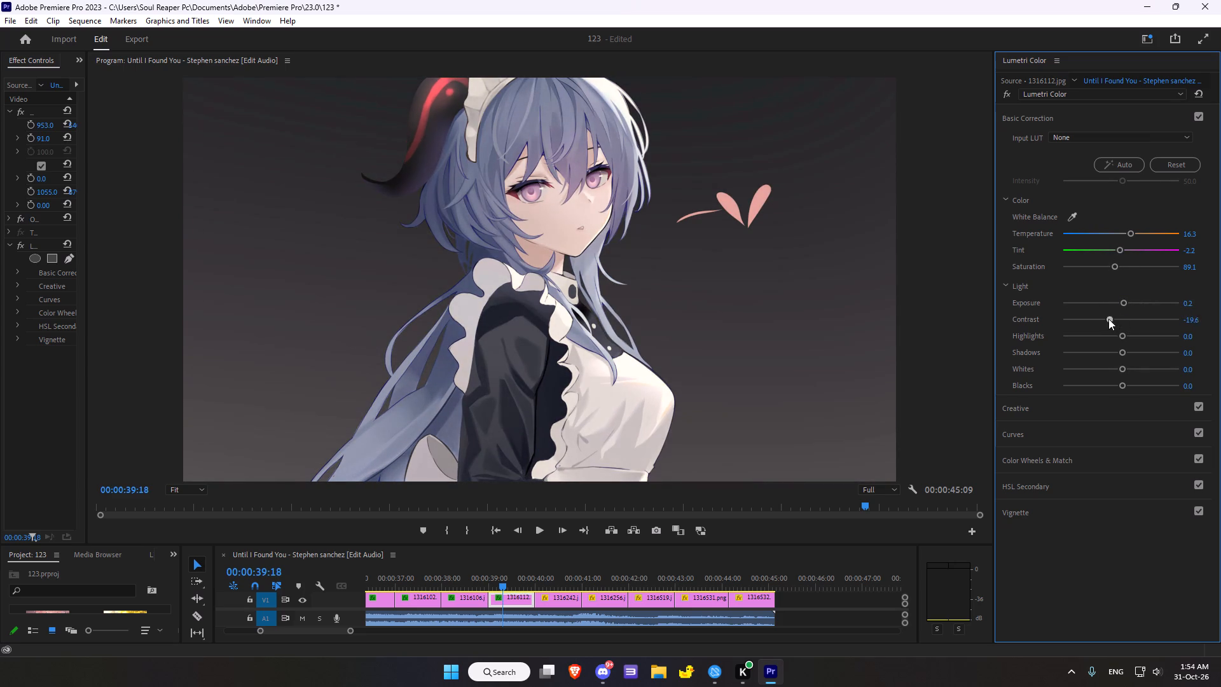
left_click_drag(1108, 319, 1115, 317)
left_click(1122, 331)
left_click_drag(1123, 351, 1117, 351)
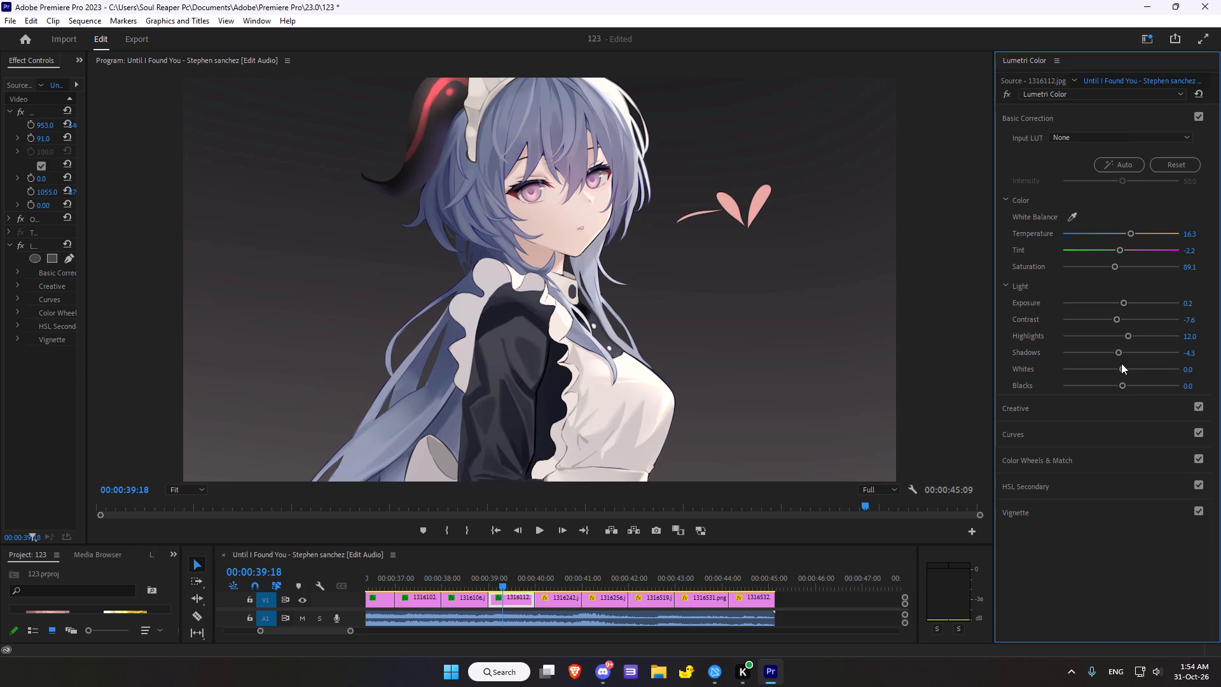
left_click_drag(1121, 364, 1129, 364)
left_click_drag(1122, 382, 1114, 387)
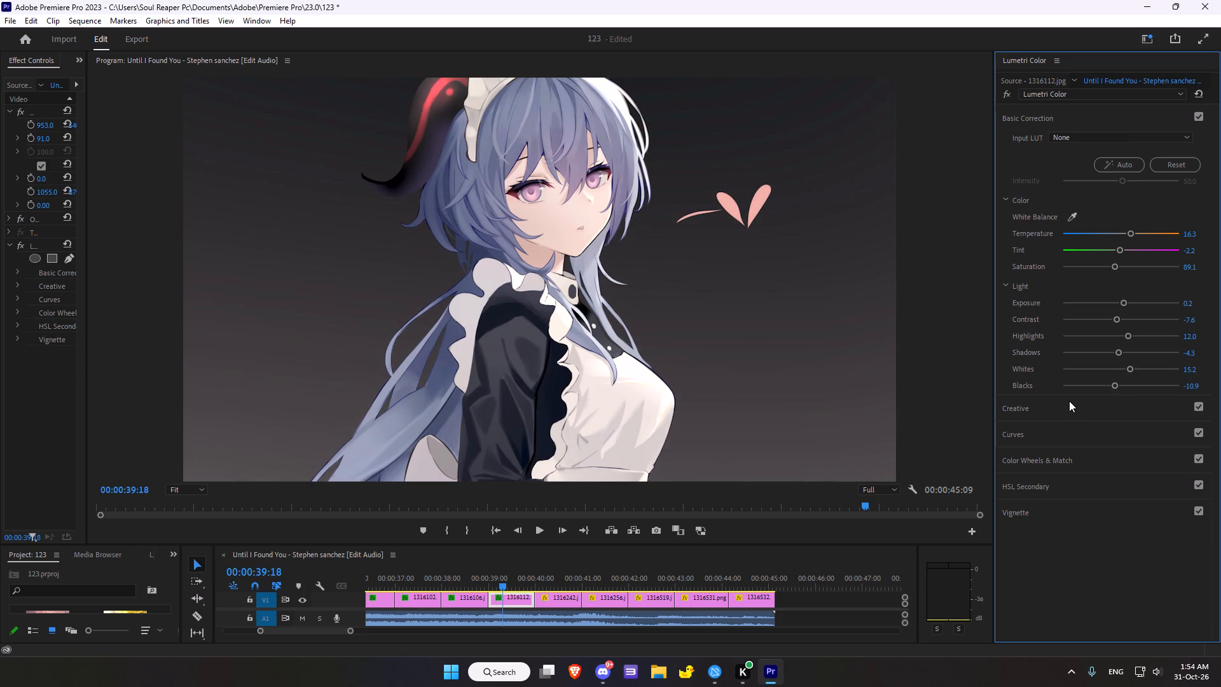
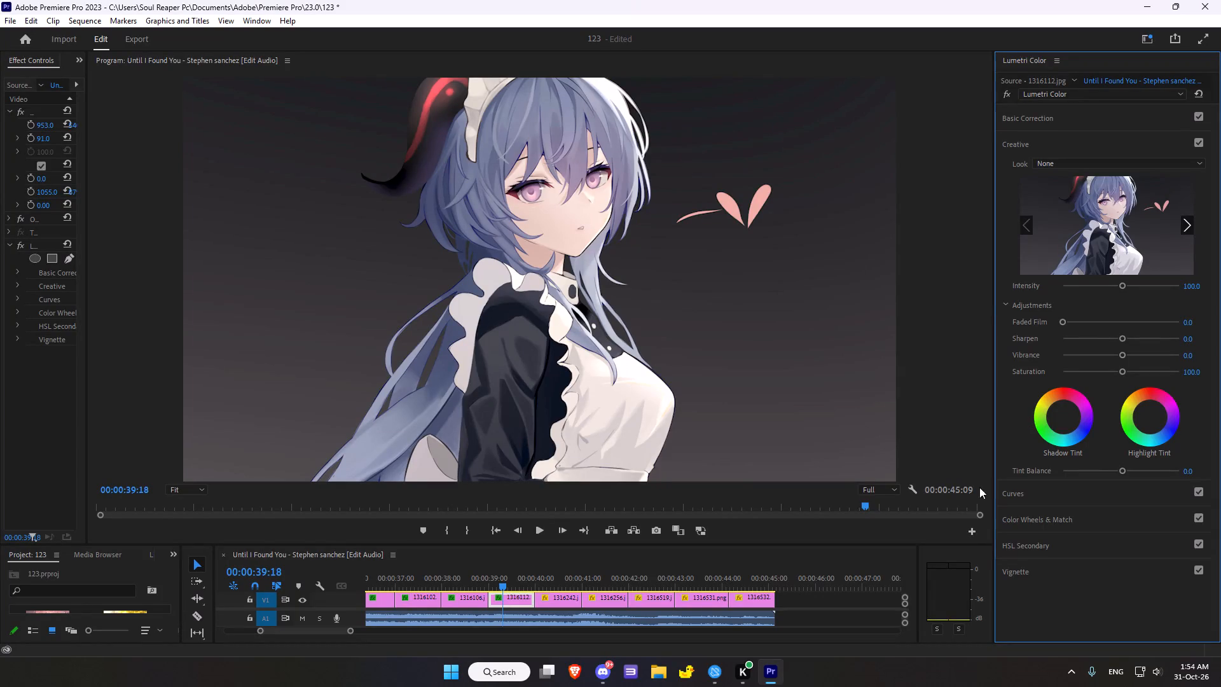
Add a control point at the midtones of the 1316112 clip's white RGB curve.
left_click(1030, 494)
left_click(1103, 317)
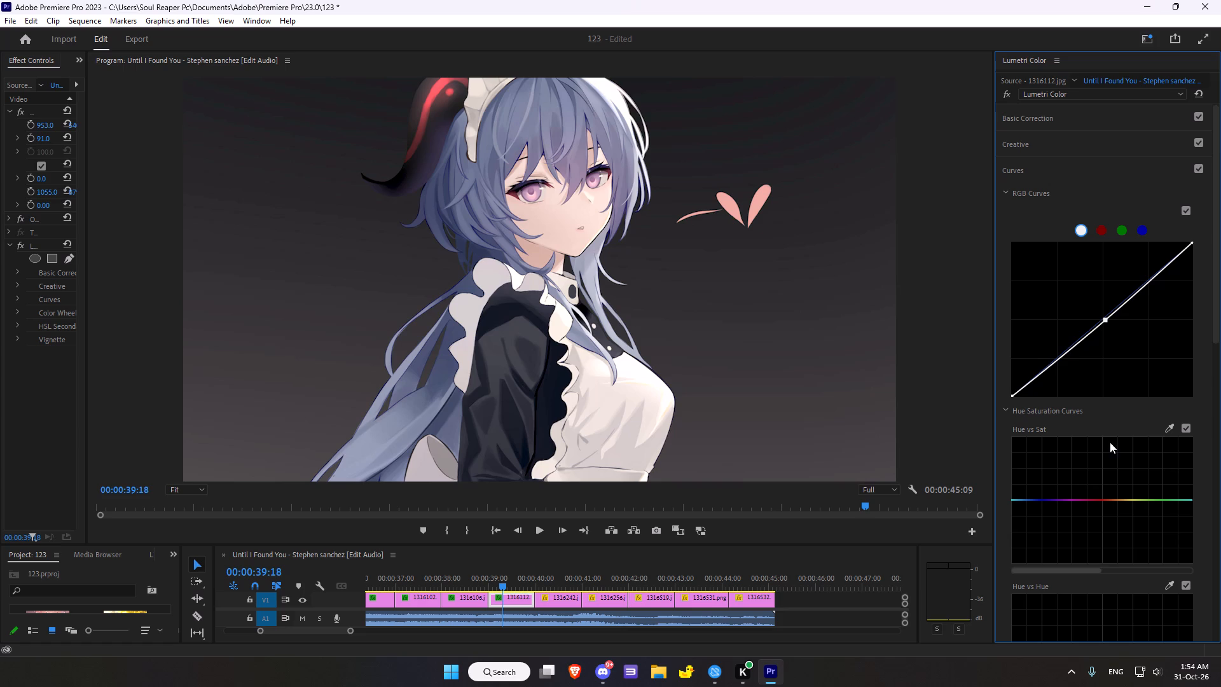
Sample the character's pink-violet eye colour for the Hue vs Sat curve and raise its middle point into a pink-red saturation peak.
left_click(1166, 429)
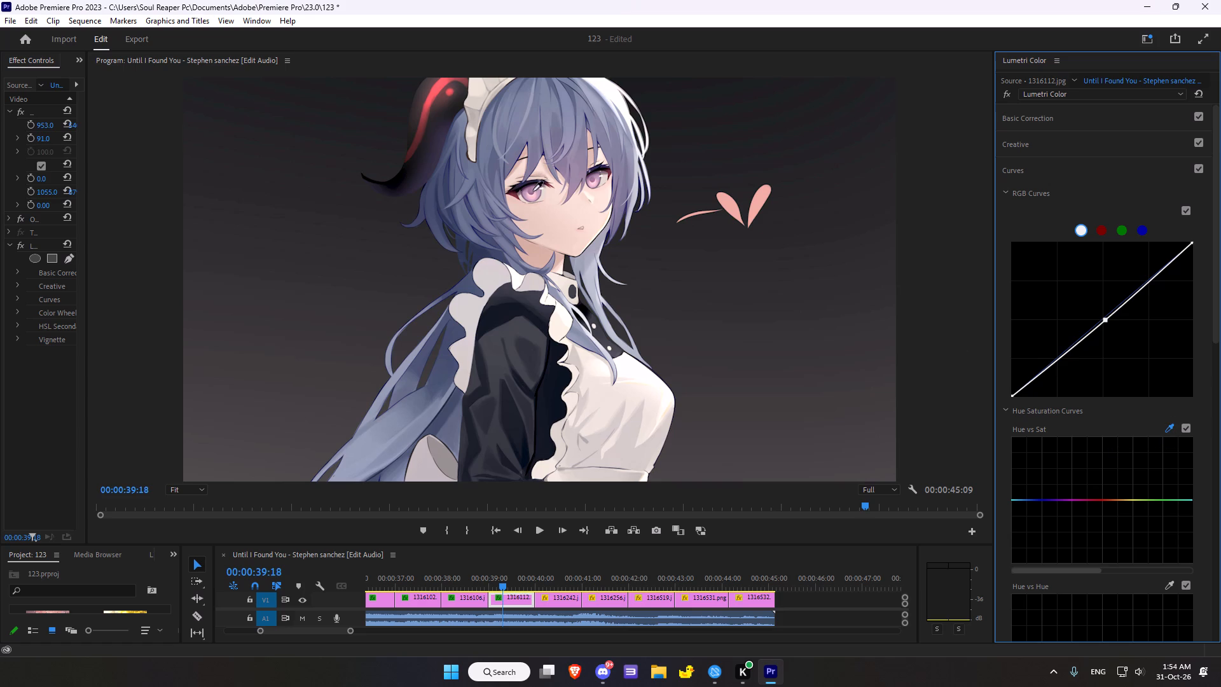
left_click(534, 189)
left_click_drag(1081, 502, 1080, 484)
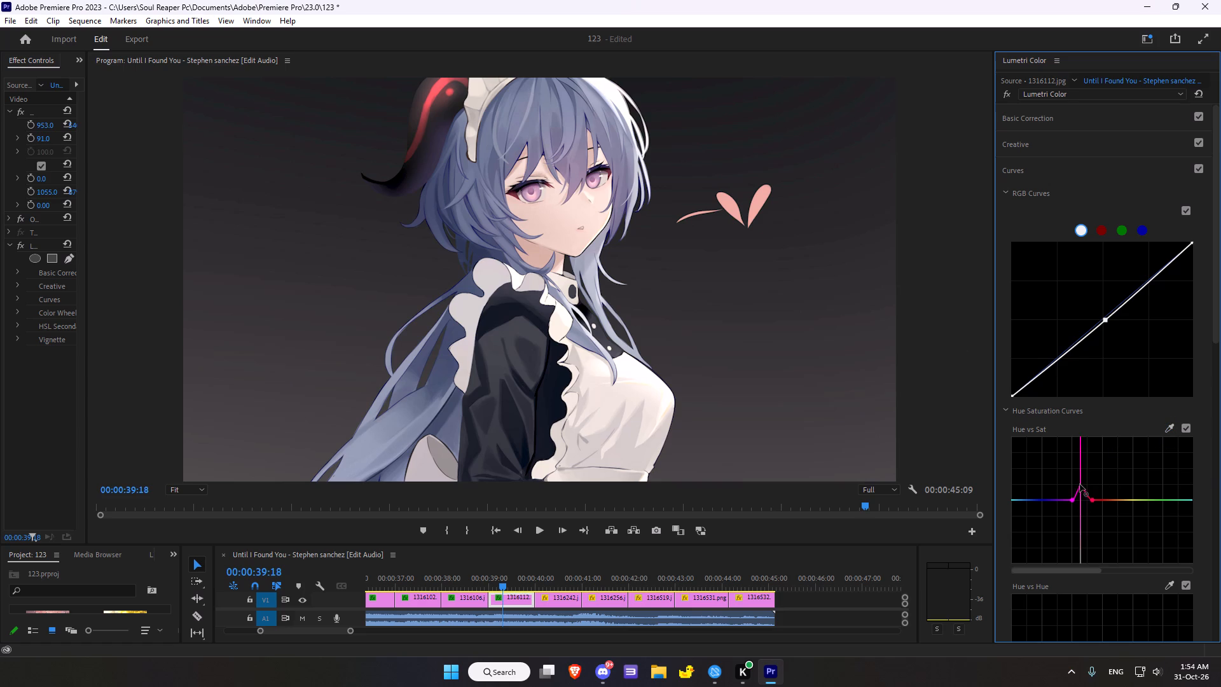
left_click_drag(1080, 484, 1087, 466)
Give the 1316112 clip a vignette with amount -1.7, midpoint 35.3, roundness 12.0 and feather 40.2.
scroll(1101, 464, "down", 12)
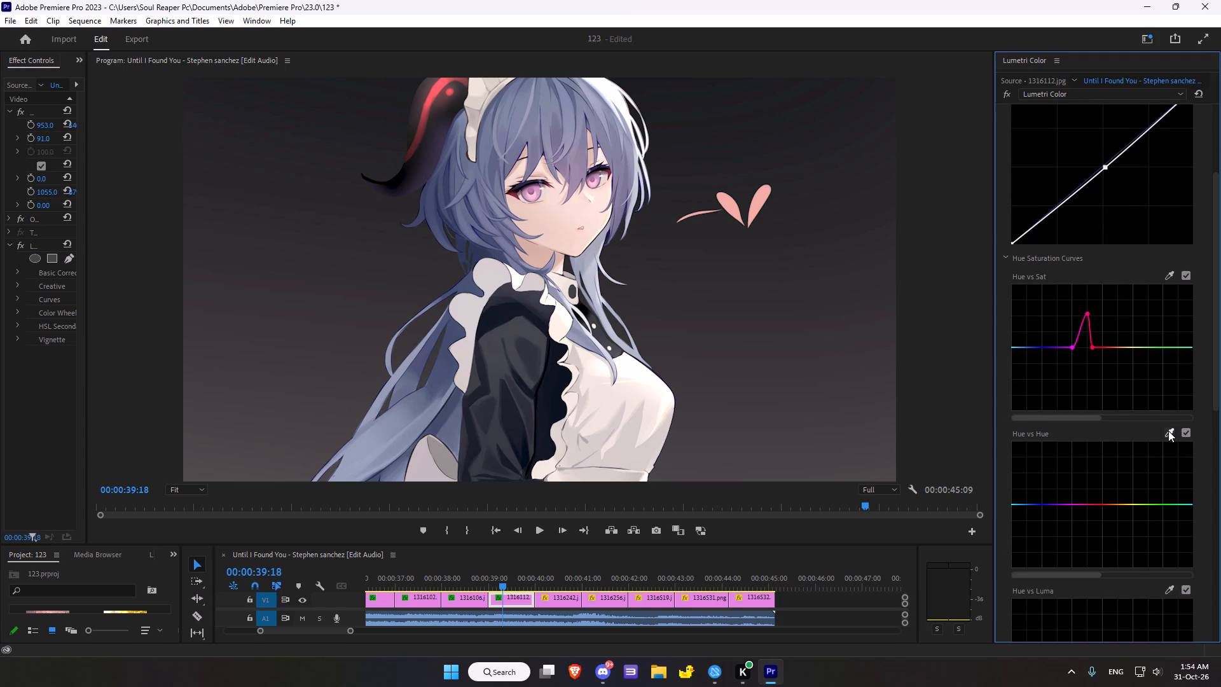
scroll(1171, 420, "down", 4)
scroll(1115, 458, "down", 9)
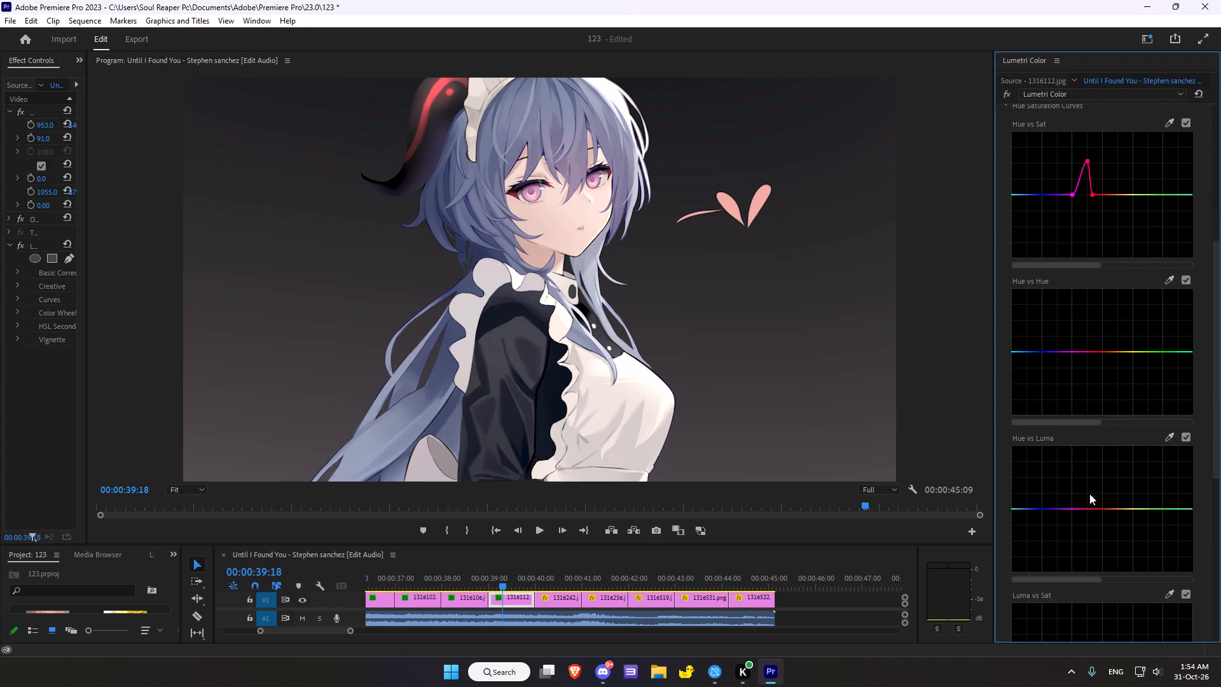
scroll(1089, 494, "down", 18)
scroll(1105, 501, "down", 7)
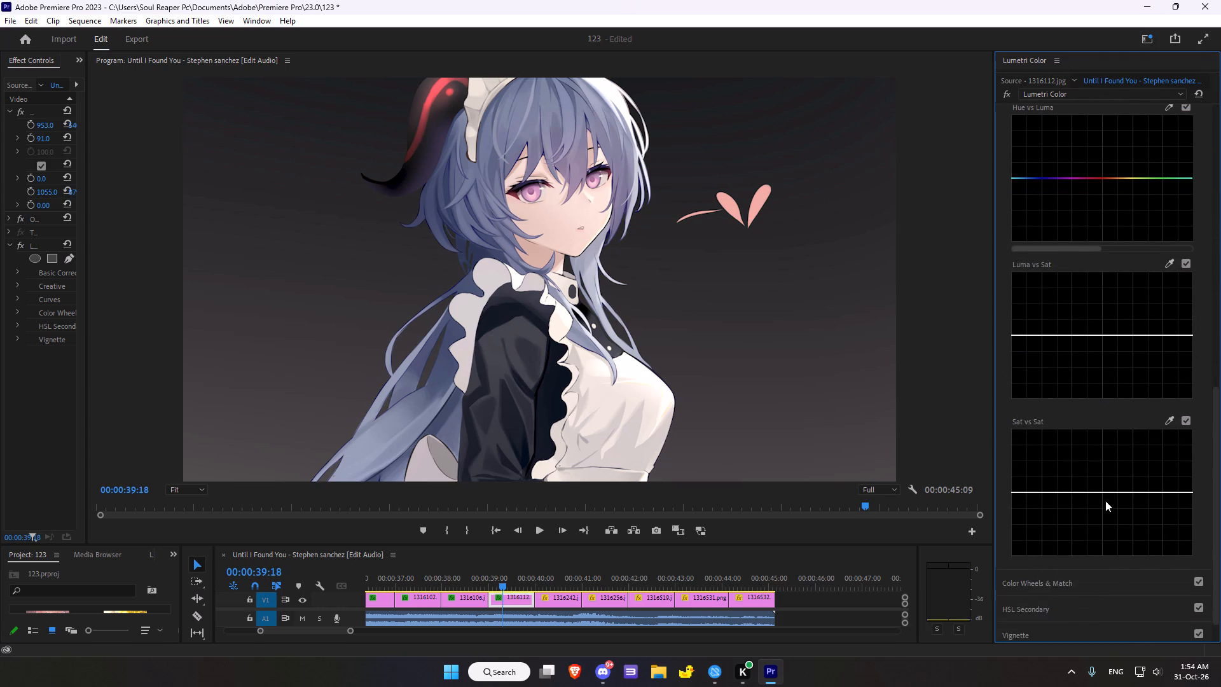
scroll(1105, 501, "down", 11)
left_click(1030, 595)
left_click(1014, 604)
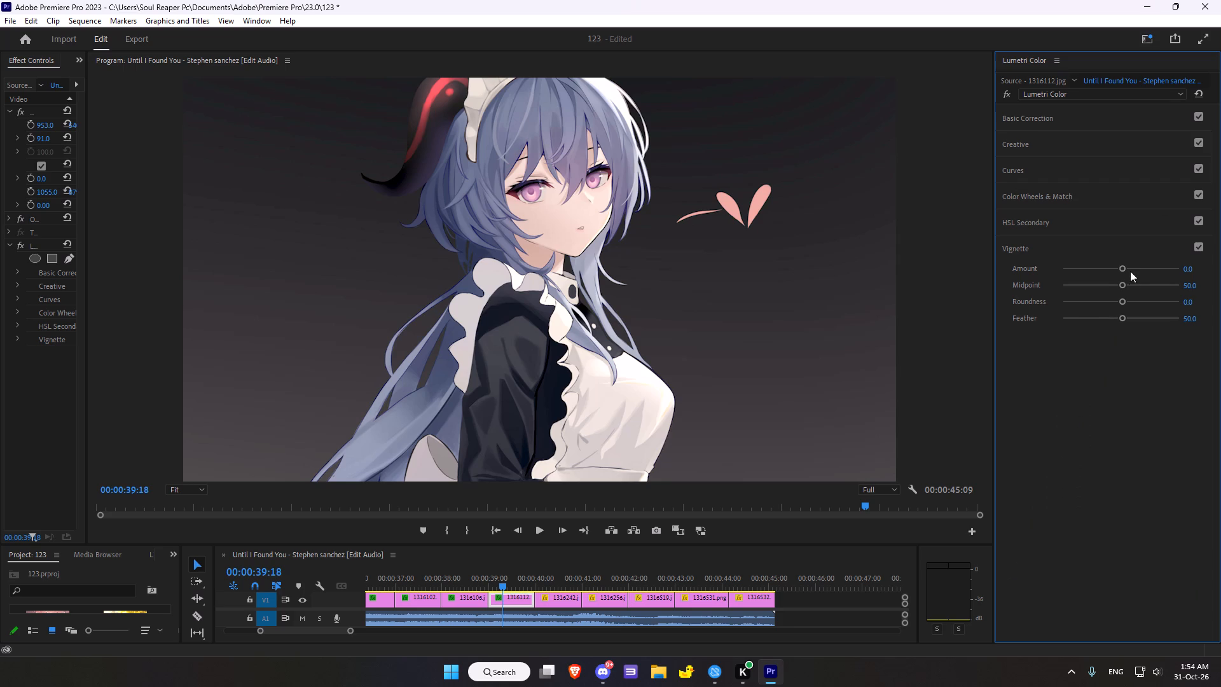
left_click_drag(1124, 269, 1087, 262)
left_click_drag(1121, 287, 1103, 289)
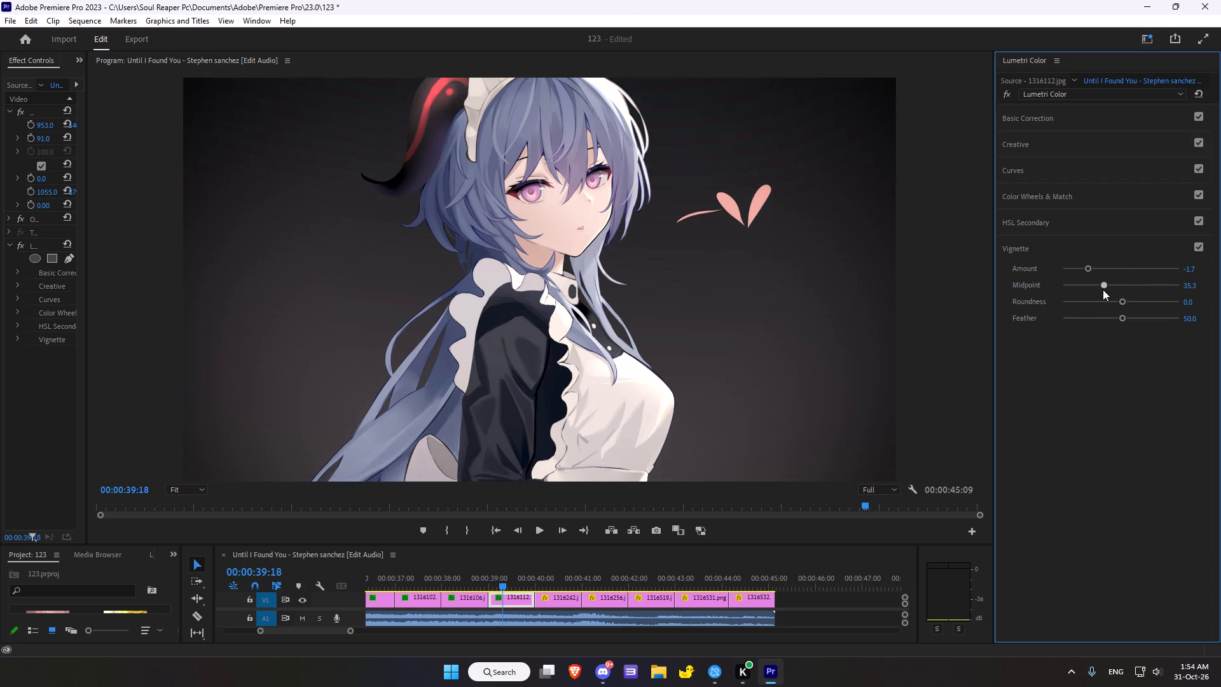
left_click_drag(1103, 289, 1103, 289)
left_click(1122, 303)
left_click_drag(1121, 317, 1094, 321)
left_click_drag(1094, 321, 1108, 316)
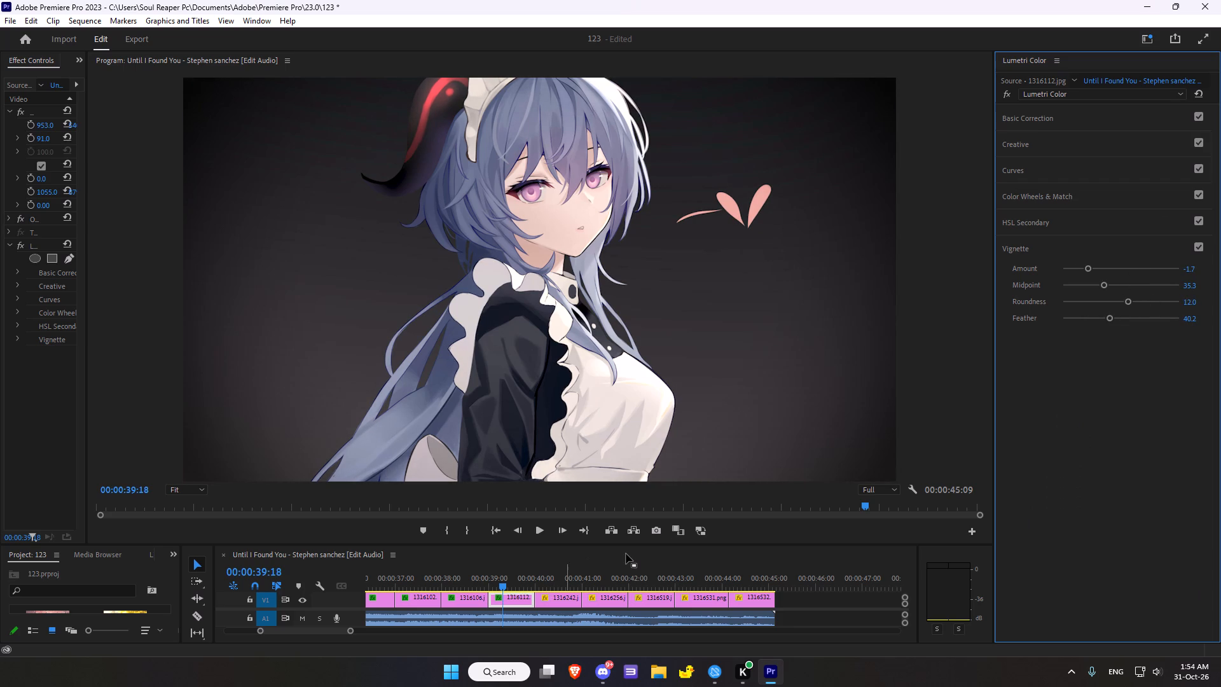
Advance the playhead to the 1316242 clip and save the project.
scroll(628, 553, "down", 6)
scroll(509, 580, "down", 4)
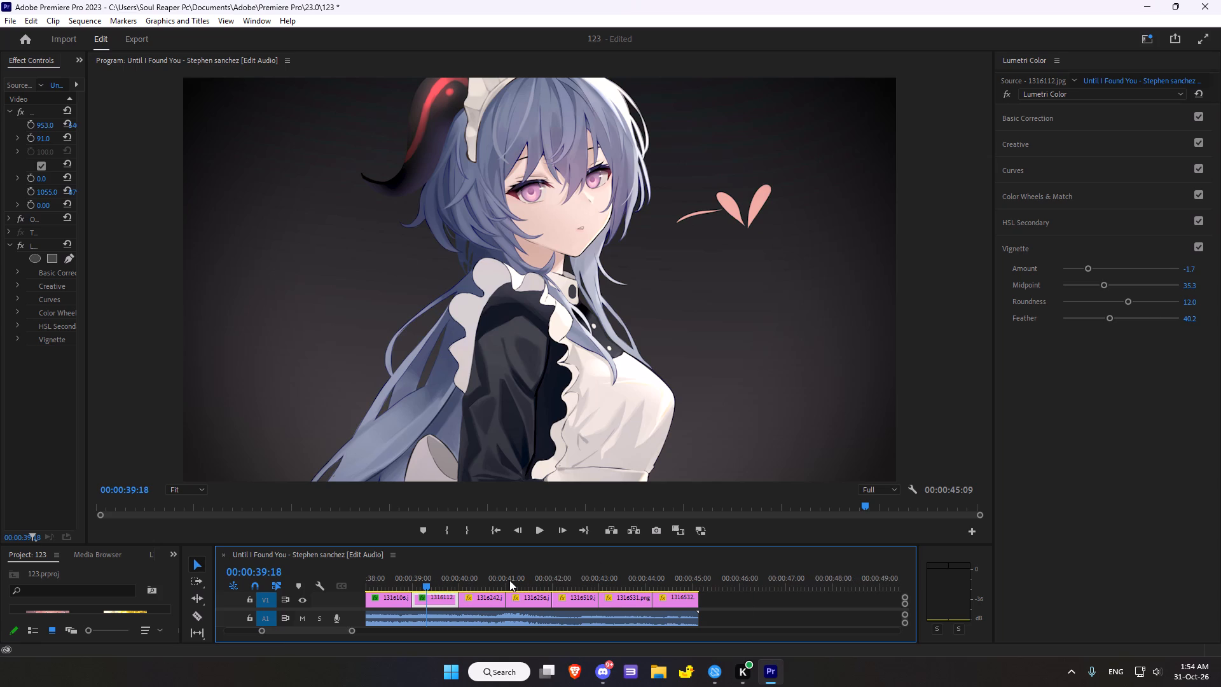
scroll(509, 580, "up", 4)
scroll(579, 487, "down", 13)
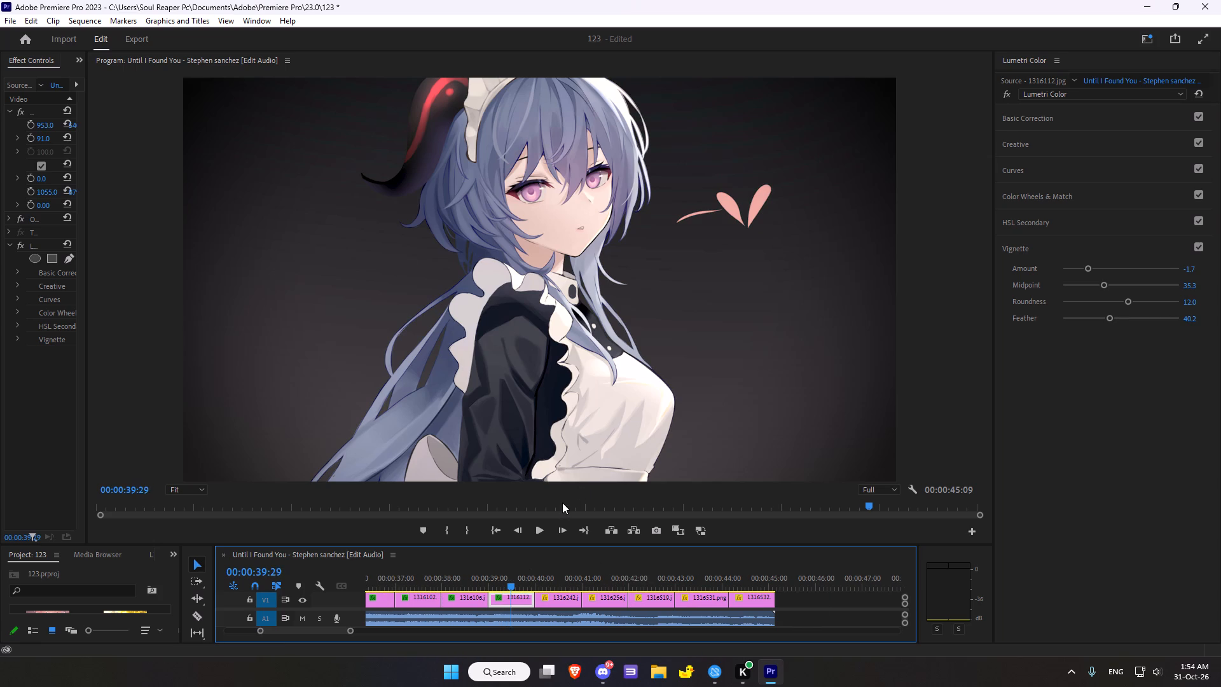
scroll(562, 503, "down", 20)
scroll(562, 503, "down", 20)
scroll(562, 503, "down", 1)
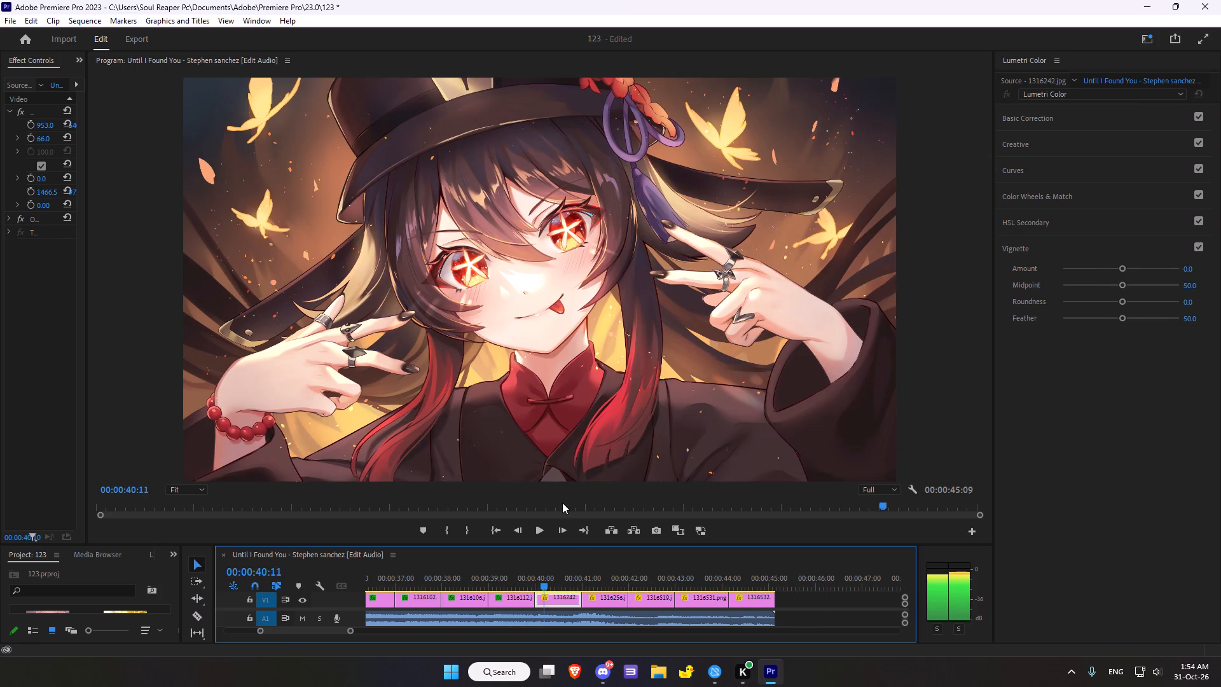
scroll(562, 503, "down", 11)
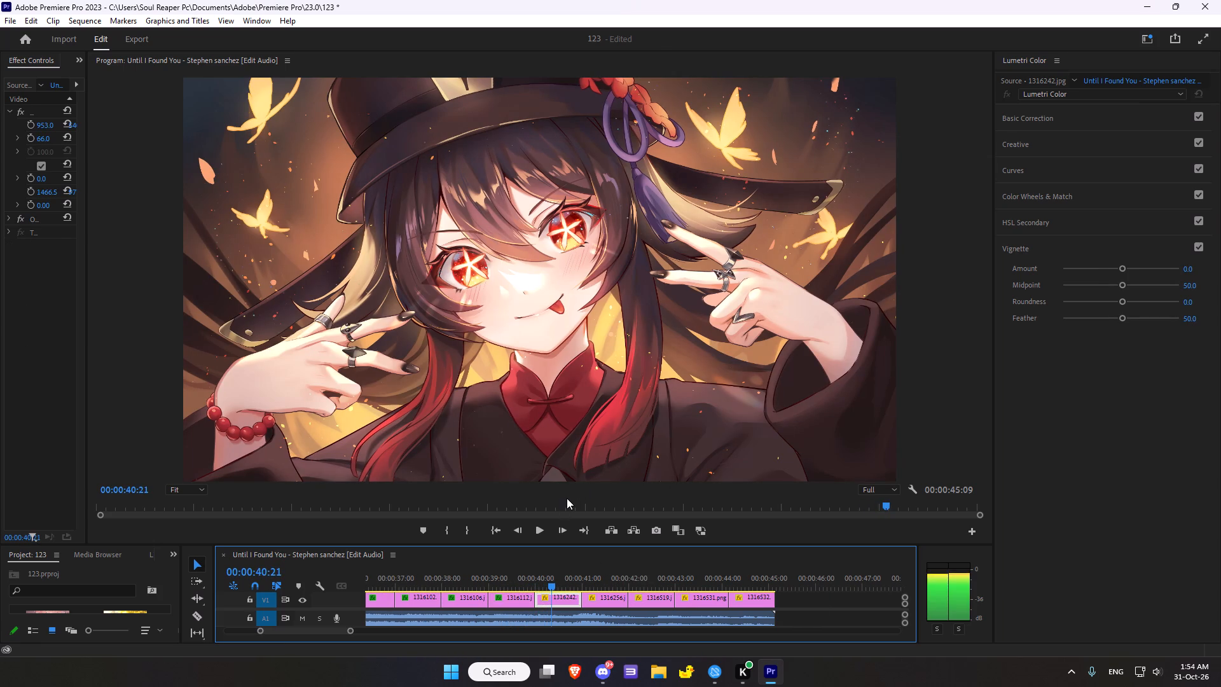
key("ctrl+s")
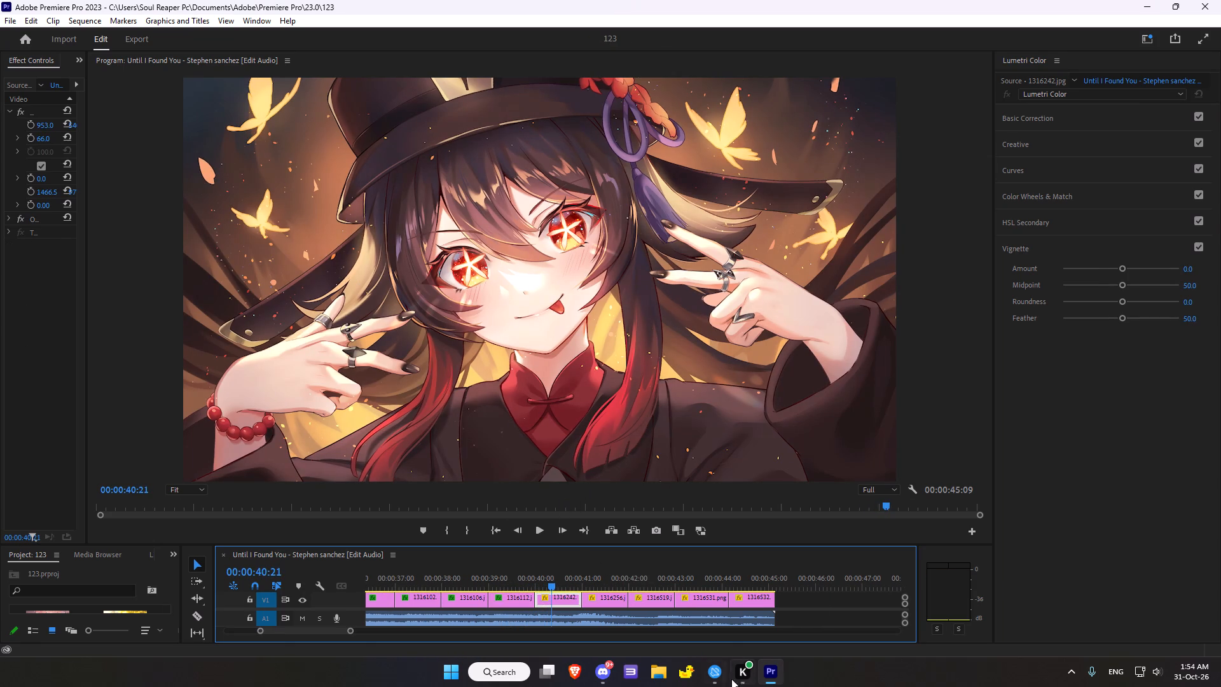